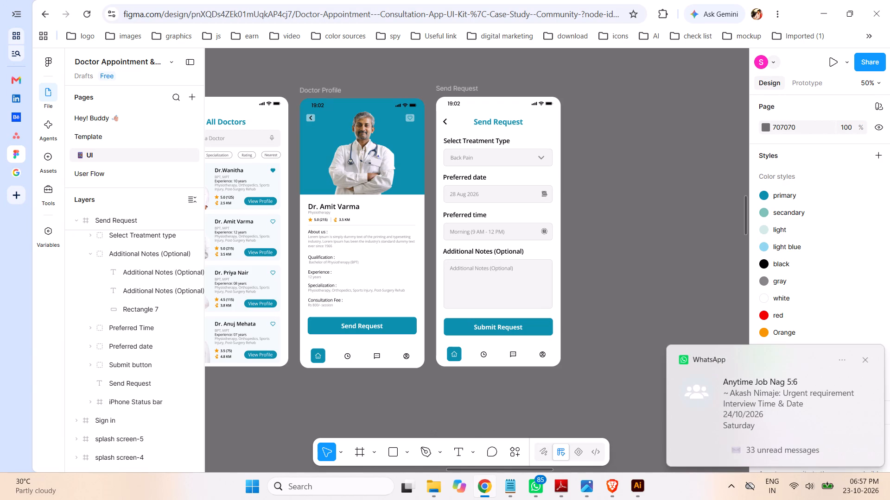
# Switch from the Figma design to the Physiotherapy App UX Flow Atlas reference image and the Request Tracking notes.
pyautogui.click(626, 196)
pyautogui.click(489, 488)
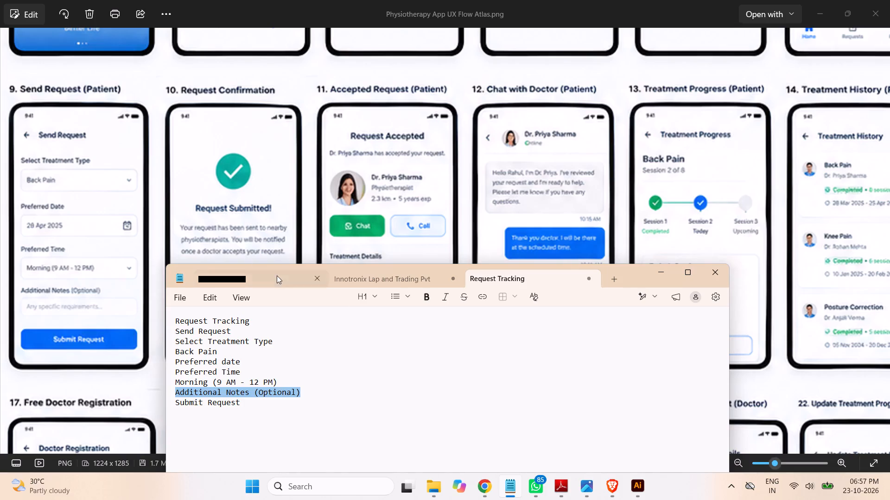
# Switch to the Figma design and place a copy of the "Payment successfuly" screen beside the Send Request screen, at X 400, Y -406.
pyautogui.click(250, 204)
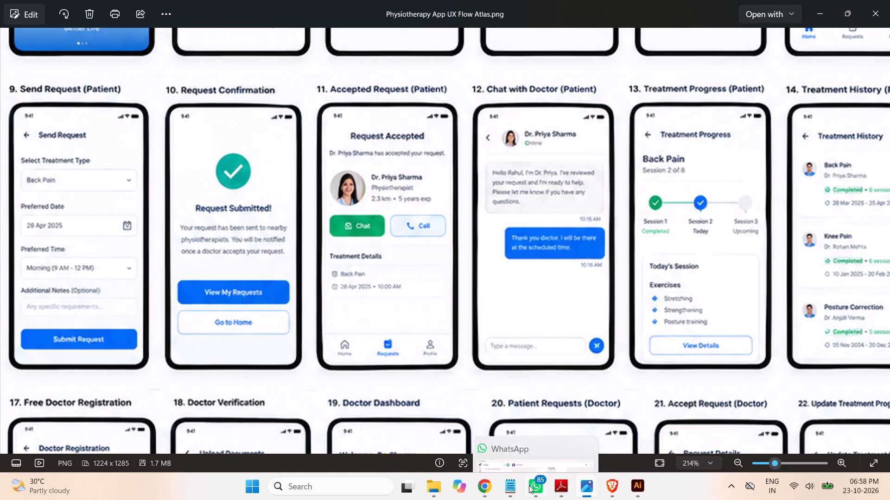
pyautogui.click(491, 485)
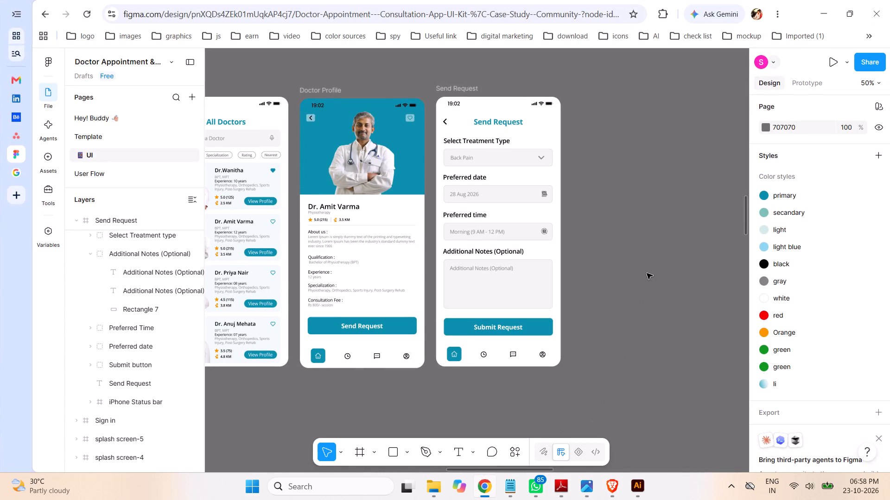
pyautogui.hotkey('ctrl', '-')
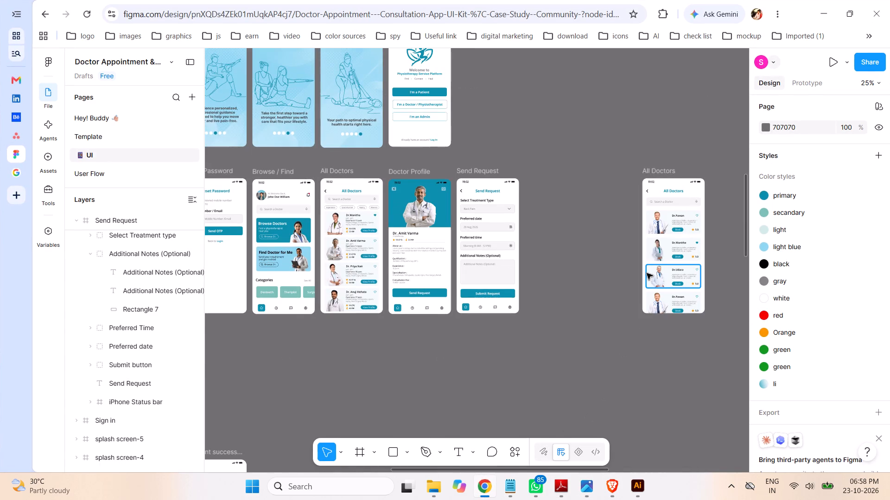
pyautogui.hotkey('ctrl', '-')
pyautogui.scroll(-5, 591, 283)
pyautogui.scroll(2, 591, 283)
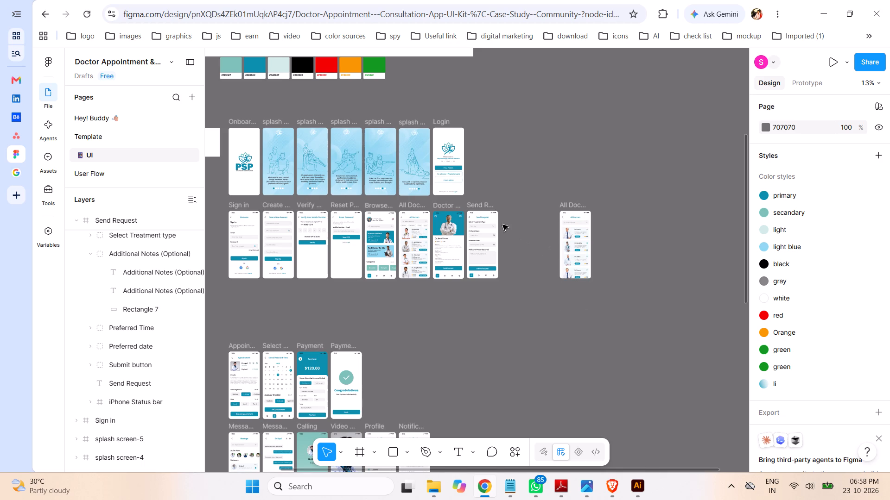
pyautogui.click(339, 347)
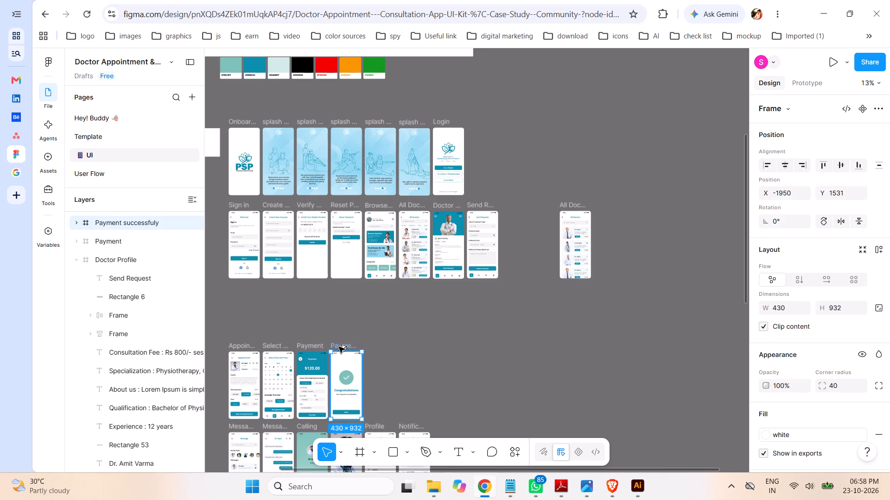
pyautogui.keyDown('alt'); pyautogui.moveTo(339, 347); pyautogui.dragTo(515, 208); pyautogui.keyUp('alt')
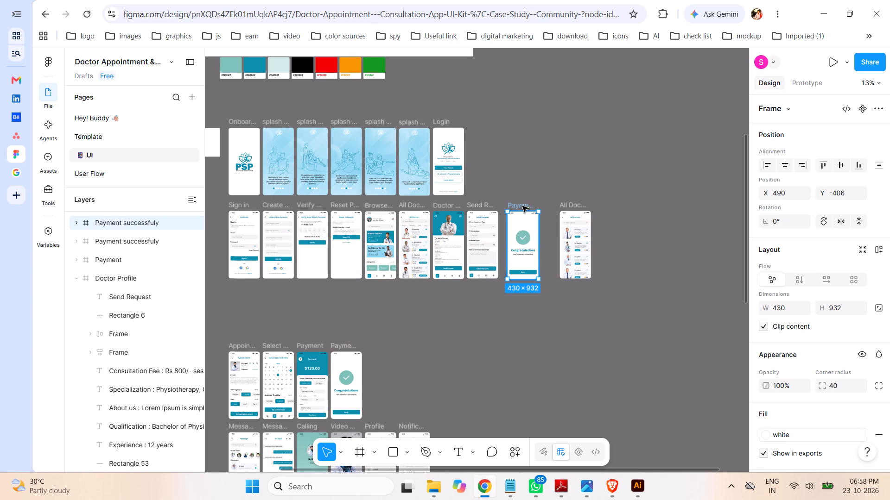
pyautogui.keyDown('shift'); pyautogui.moveTo(522, 206); pyautogui.dragTo(517, 206); pyautogui.keyUp('shift')
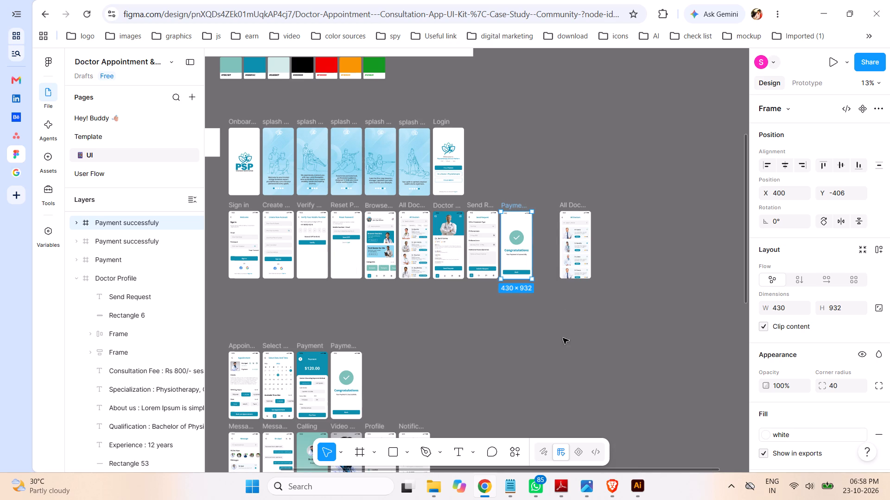
pyautogui.click(558, 340)
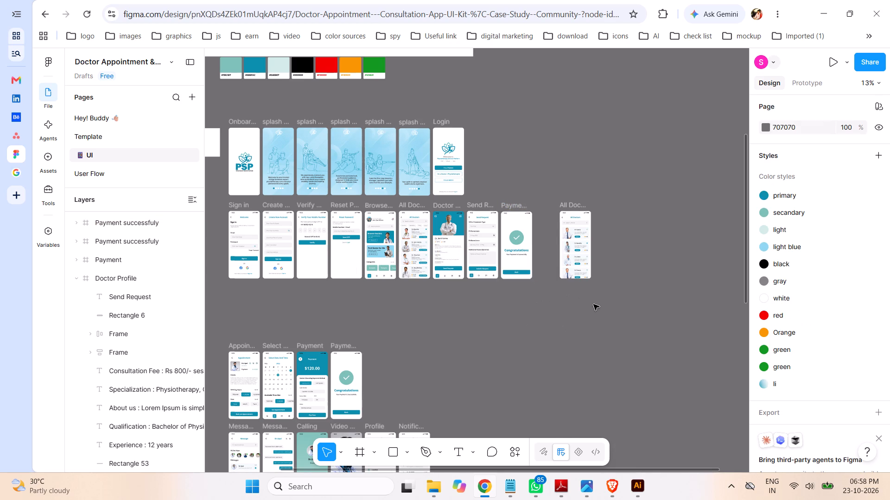
# Examine the copied "Payment successfuly" screen up close alongside the Send Request screen.
pyautogui.press('z')
pyautogui.press('z')
pyautogui.press('z')
pyautogui.press('z')
pyautogui.press('z')
pyautogui.press('z')
pyautogui.press('z')
pyautogui.press('z')
pyautogui.press('z')
pyautogui.press('z')
pyautogui.press('z')
pyautogui.press('z')
pyautogui.press('z')
pyautogui.press('z')
pyautogui.press('z')
pyautogui.press('z')
pyautogui.press('z')
pyautogui.press('z')
pyautogui.press('z')
pyautogui.press('z')
pyautogui.press('z')
pyautogui.click(527, 253)
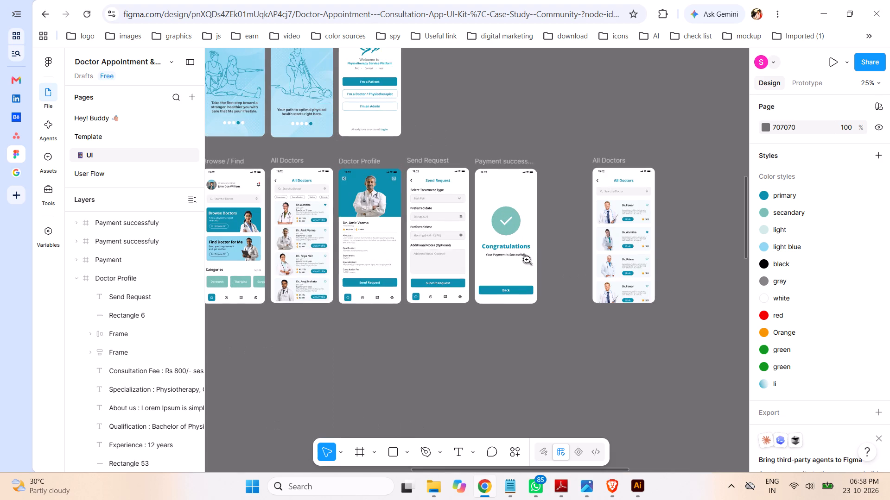
pyautogui.click(537, 244)
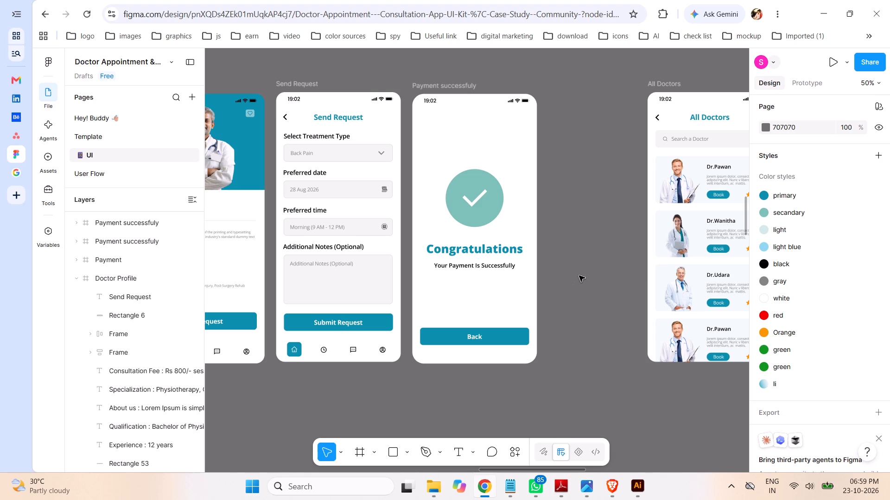
# Switch to the Physiotherapy App UX Flow Atlas image and examine the text and buttons of the "10. Request Confirmation" screen.
pyautogui.click(587, 488)
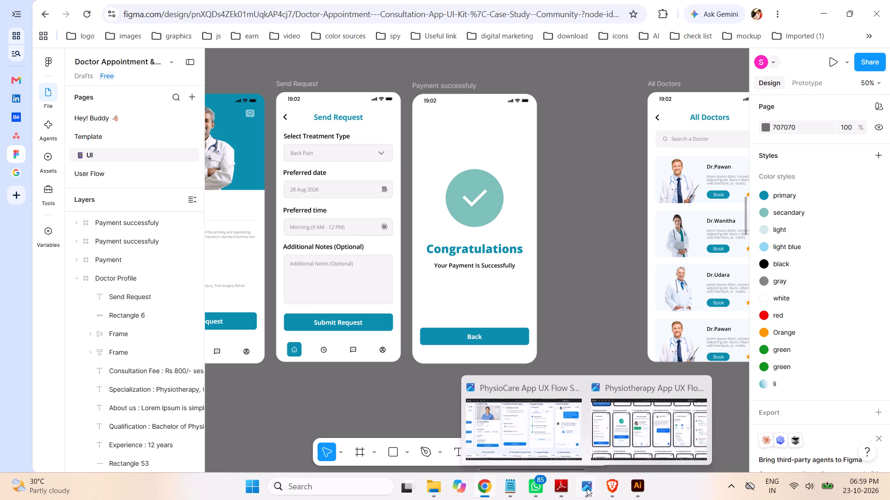
pyautogui.click(640, 438)
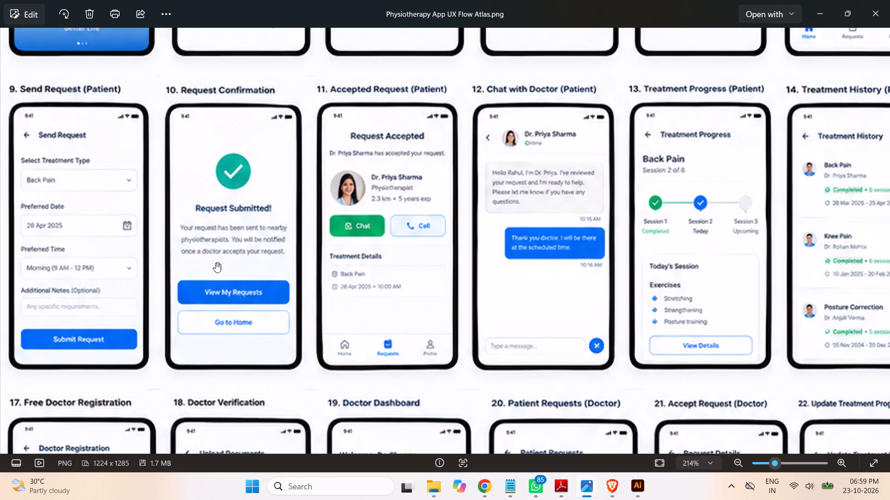
pyautogui.scroll(6, 248, 255)
pyautogui.scroll(-1, 244, 255)
pyautogui.scroll(7, 244, 255)
pyautogui.scroll(-1, 261, 246)
pyautogui.scroll(1, 261, 246)
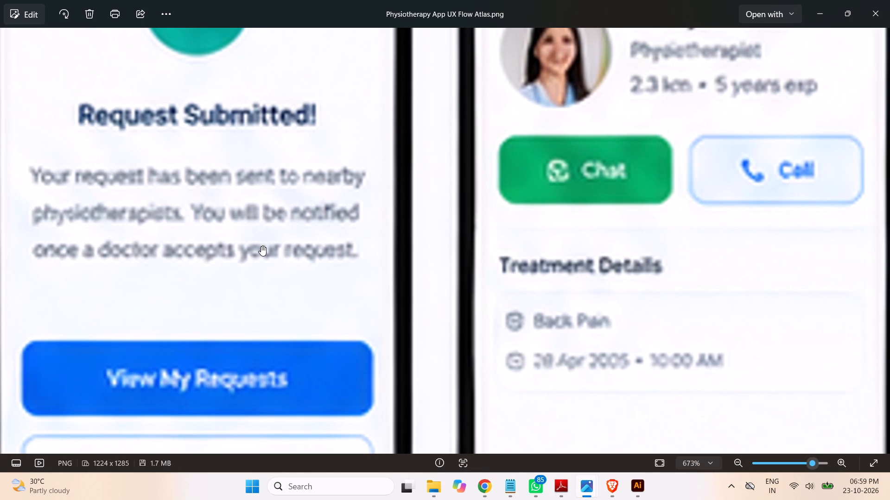
pyautogui.scroll(-4, 261, 246)
pyautogui.scroll(3, 261, 246)
pyautogui.scroll(-8, 261, 246)
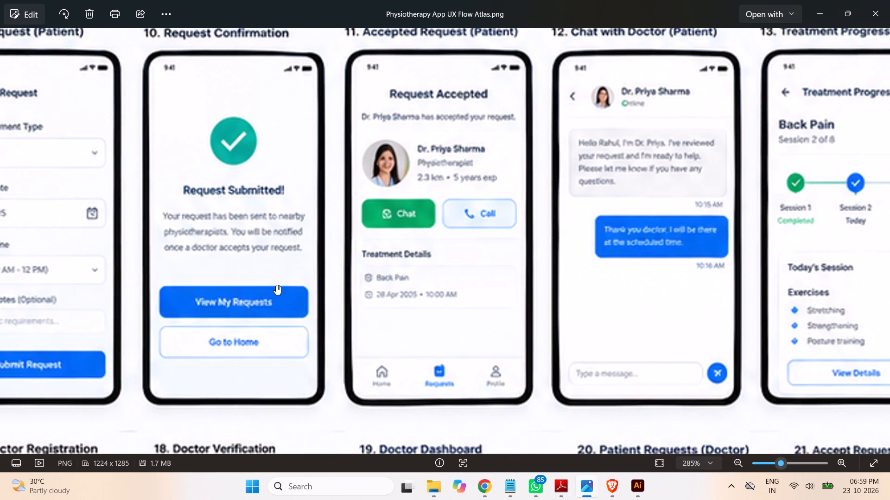
pyautogui.scroll(-1, 266, 261)
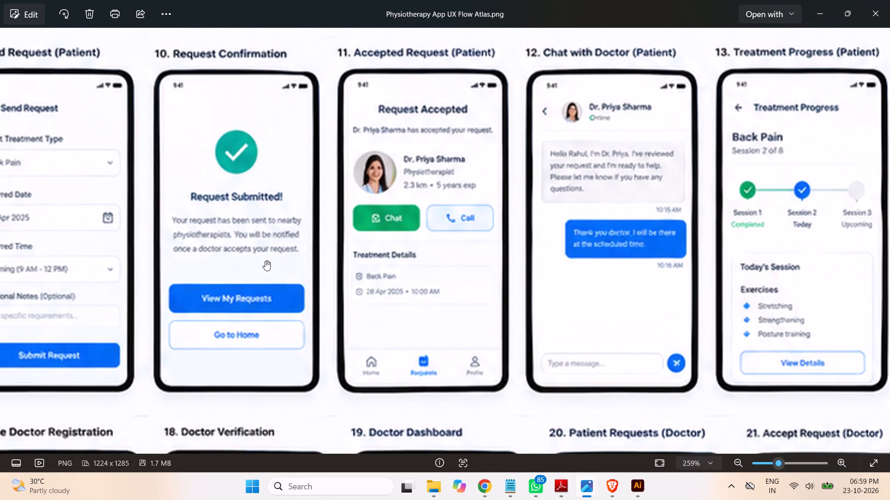
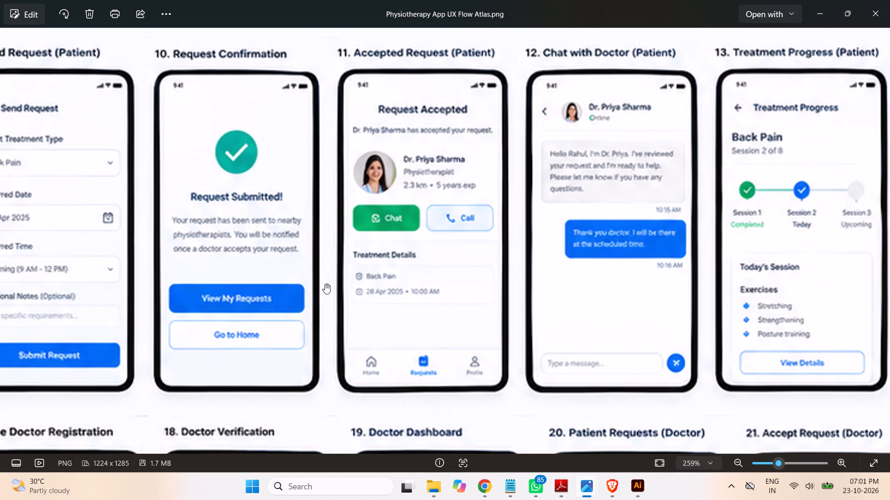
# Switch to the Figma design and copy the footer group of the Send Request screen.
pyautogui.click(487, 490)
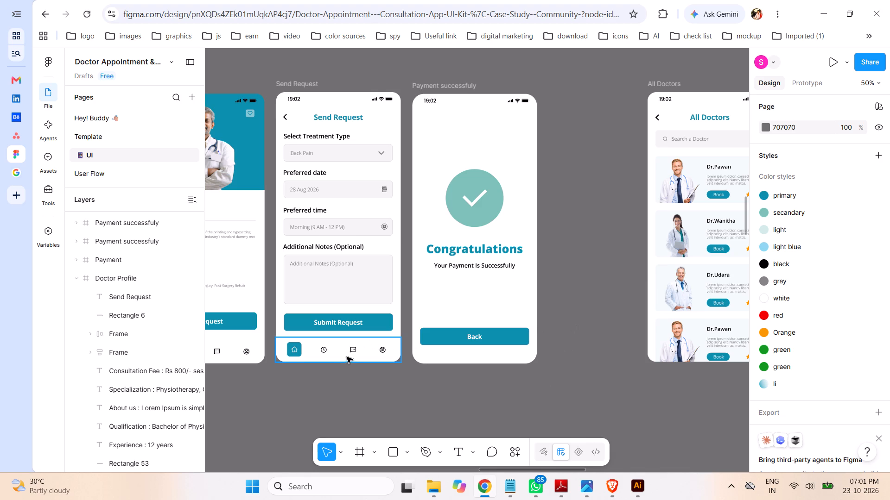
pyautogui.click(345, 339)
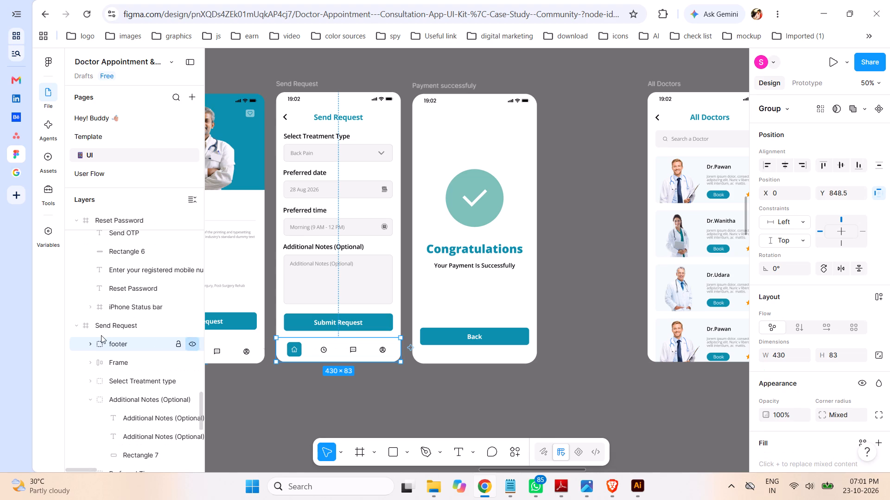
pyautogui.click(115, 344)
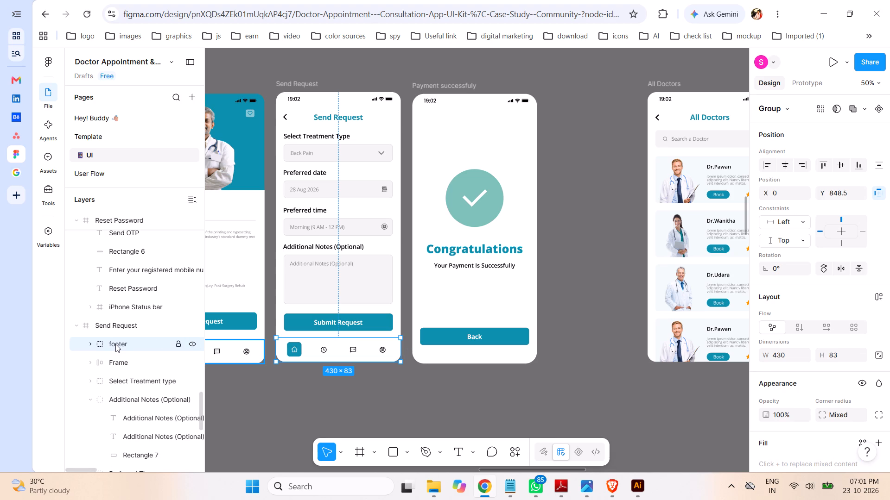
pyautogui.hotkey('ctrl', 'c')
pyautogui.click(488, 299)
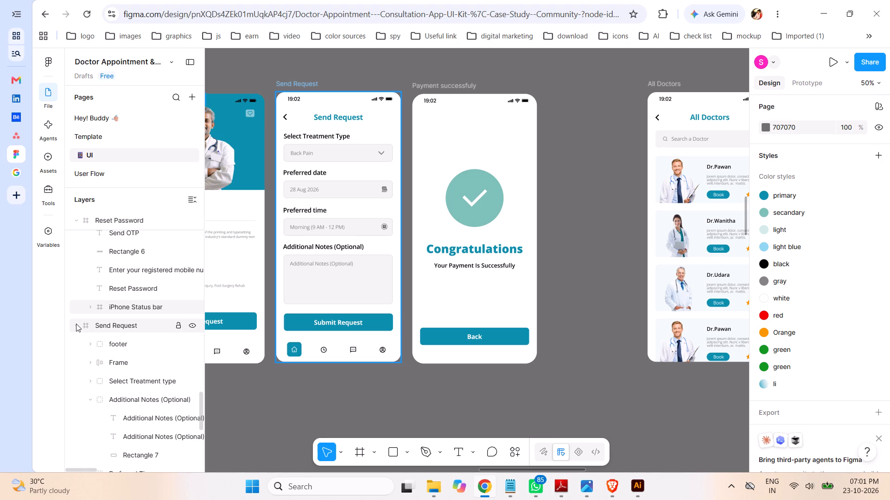
# Check the Request Confirmation reference image, and in Notepad replace all the text of the Request Tracking note with "Request Submitted!".
pyautogui.click(595, 491)
pyautogui.click(634, 434)
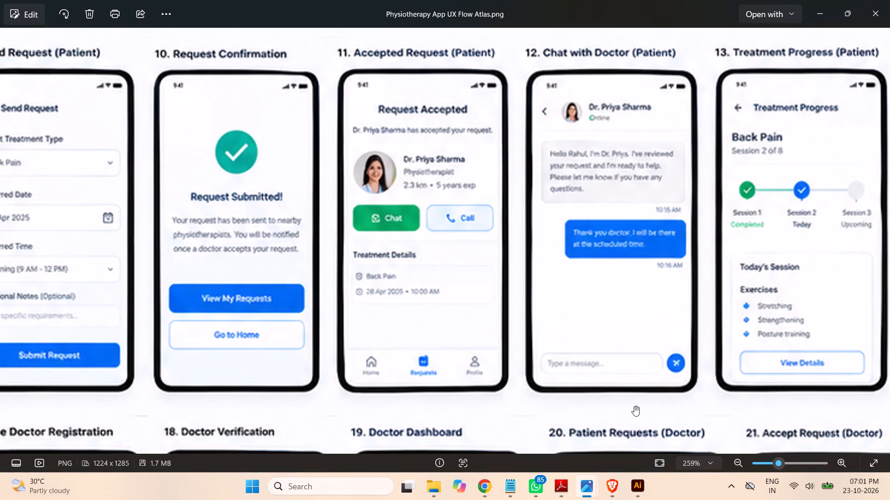
pyautogui.click(511, 485)
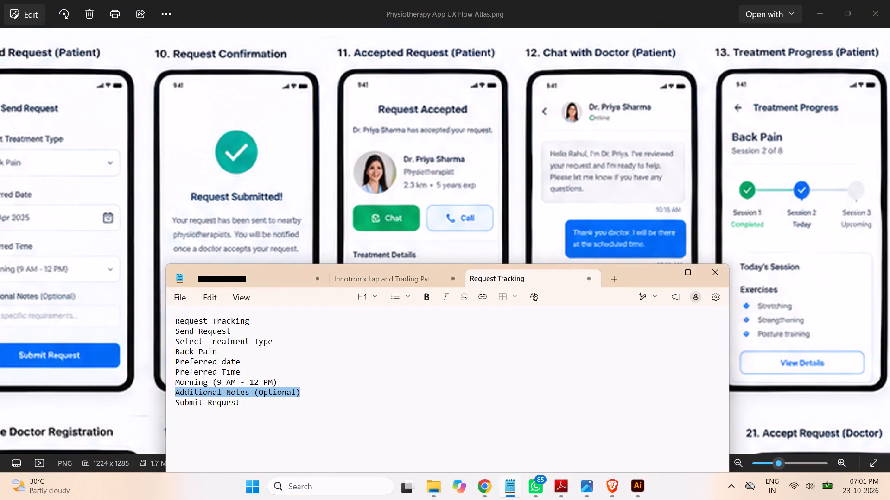
pyautogui.moveTo(247, 407); pyautogui.dragTo(116, 301)
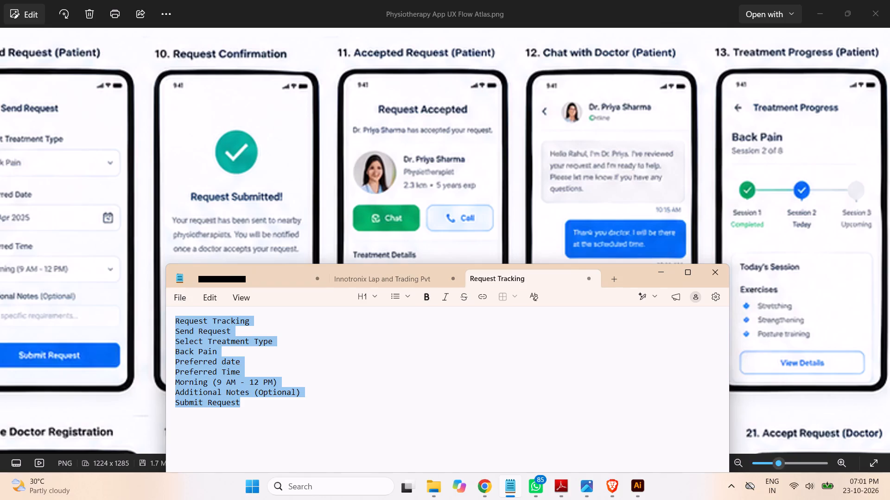
pyautogui.hotkey('shift', 'r')
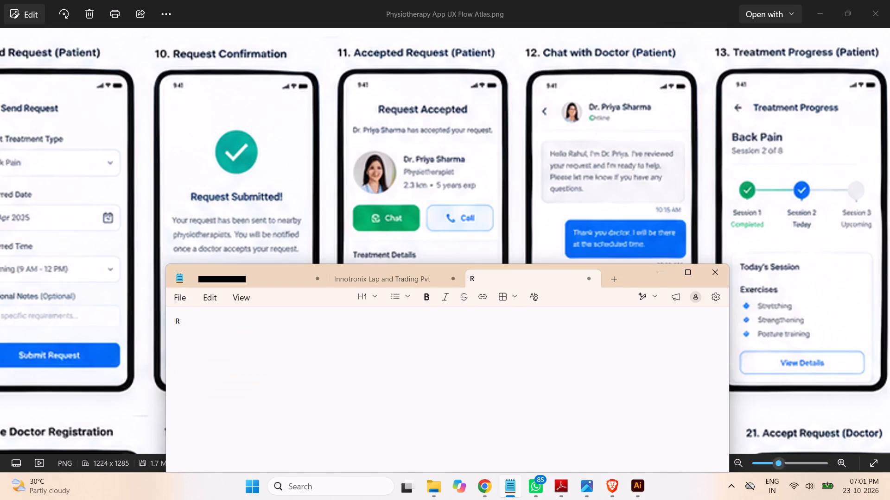
pyautogui.write('eq')
pyautogui.write('uest')
pyautogui.press('space')
pyautogui.write('Submitte')
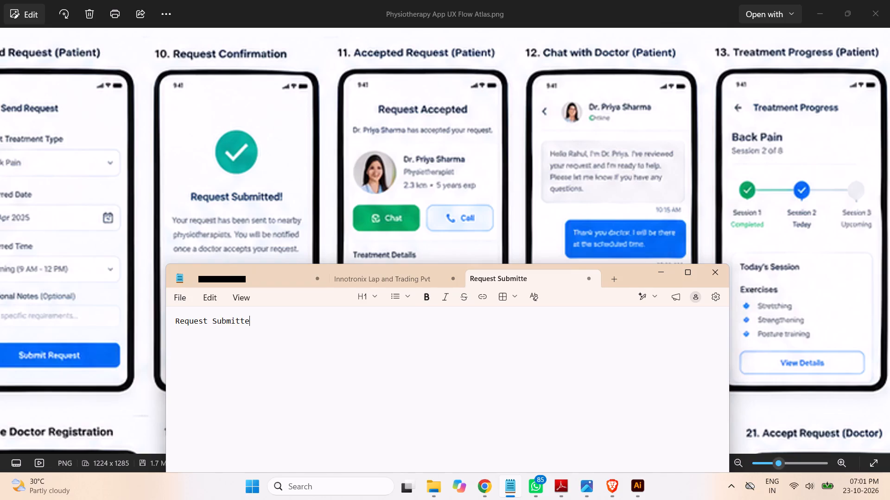
pyautogui.press('d')
pyautogui.hotkey('shift', '!')
# Copy "Request Submitted!" from the note and use it to rename the copied "Payment successfuly" frame beside Send Request in Figma.
pyautogui.moveTo(263, 321); pyautogui.dragTo(167, 323)
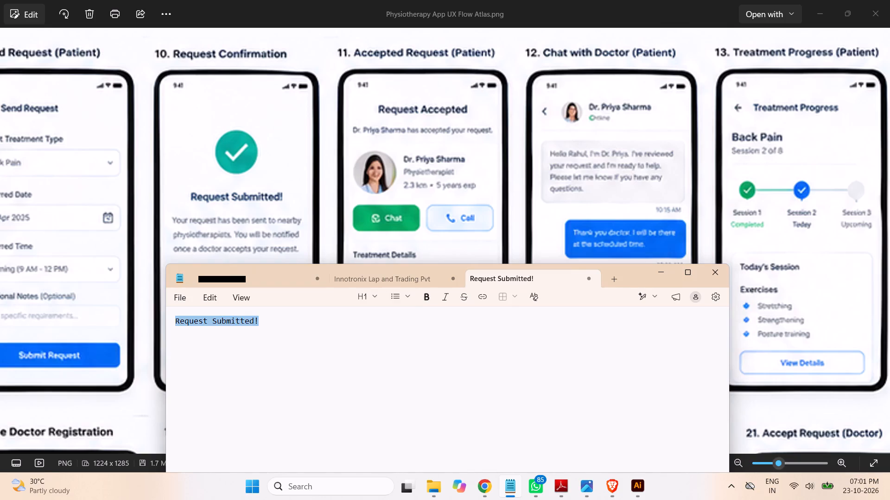
pyautogui.hotkey('ctrl', 'c')
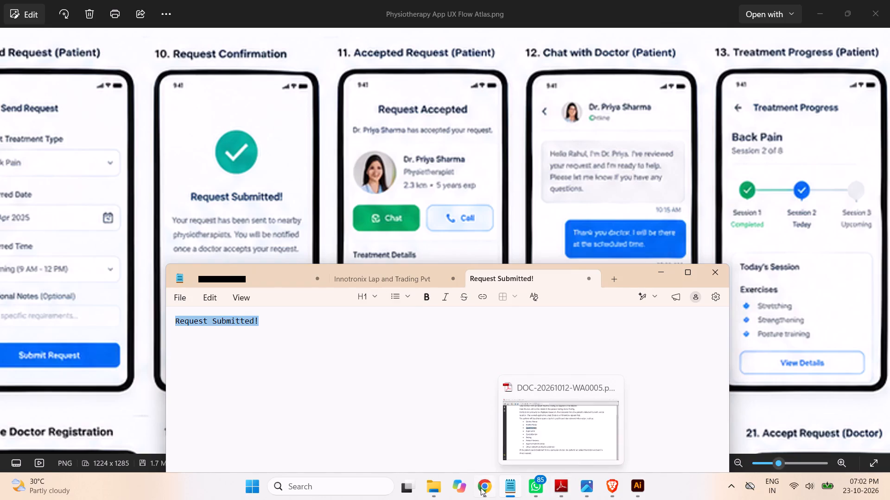
pyautogui.click(485, 484)
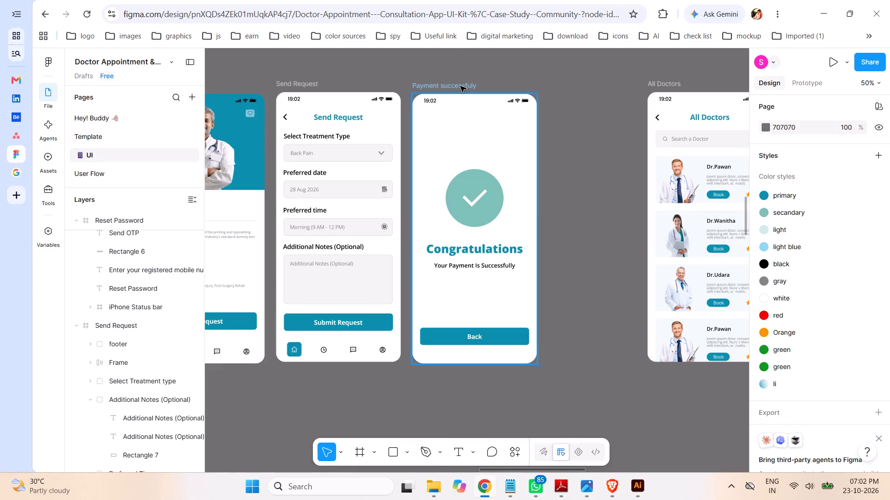
pyautogui.doubleClick(460, 86)
pyautogui.hotkey('ctrl', 'v')
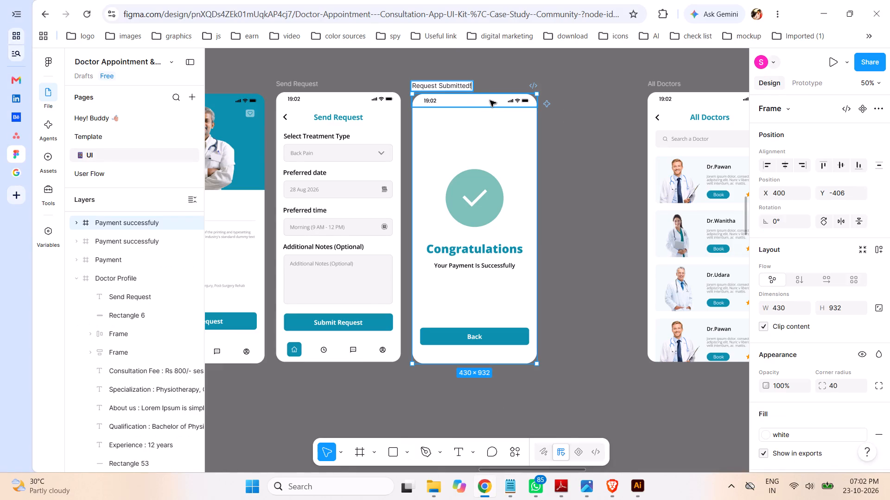
pyautogui.click(580, 139)
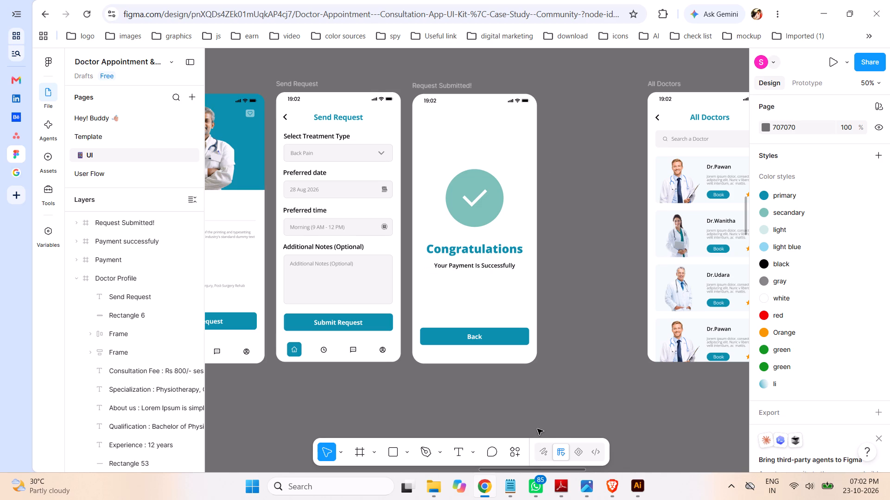
# Replace the "Your Payment Is Successfully" text under the Congratulations heading with "Request Submitted!" and save the design.
pyautogui.click(500, 268)
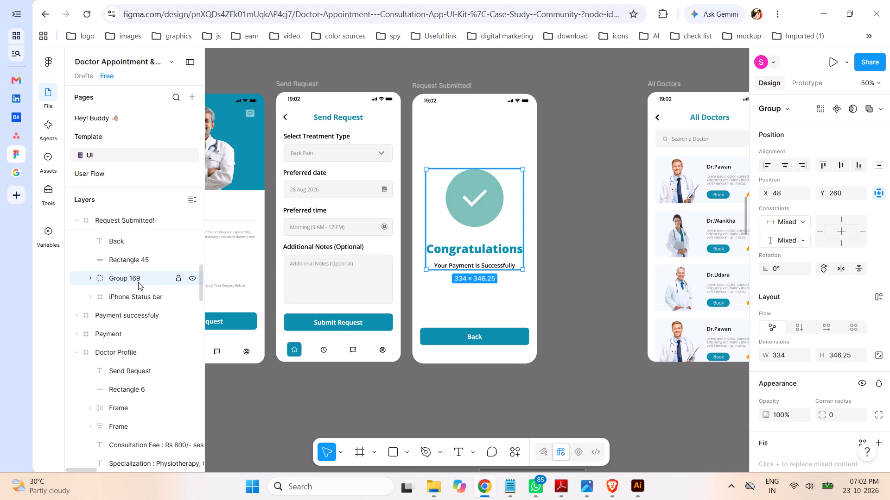
pyautogui.click(116, 278)
pyautogui.click(91, 280)
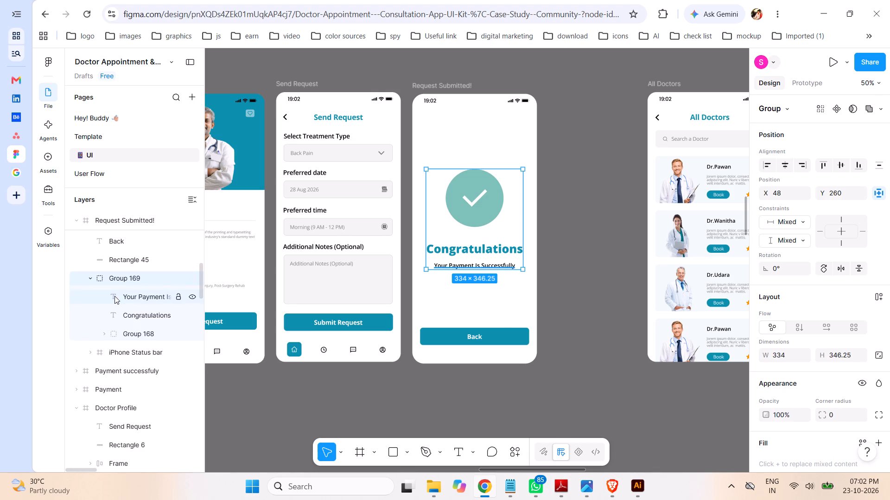
pyautogui.doubleClick(113, 295)
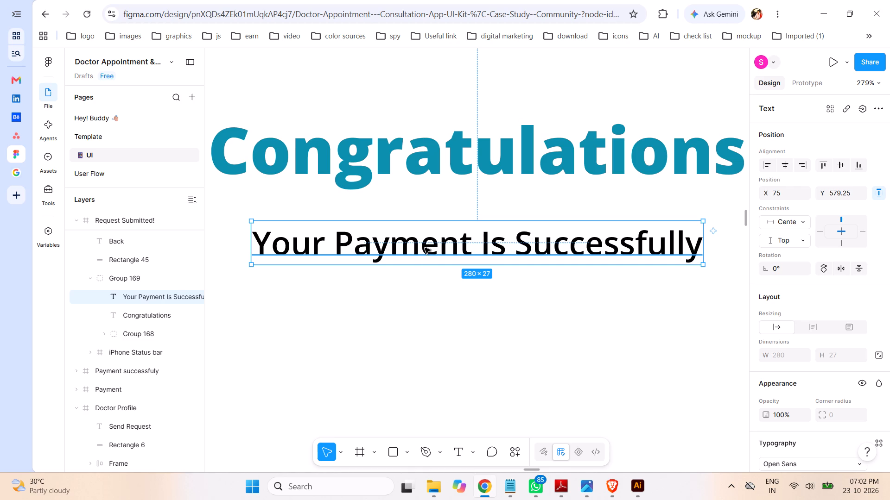
pyautogui.doubleClick(425, 250)
pyautogui.hotkey('ctrl', 'v')
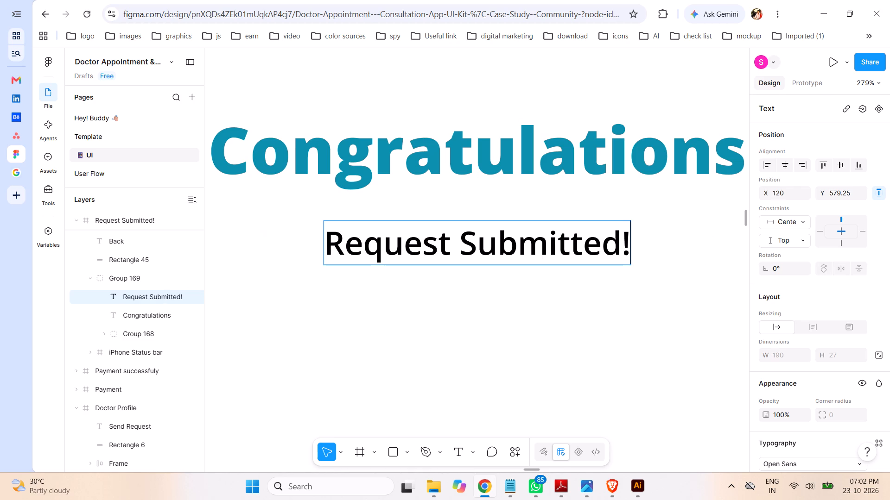
pyautogui.click(89, 279)
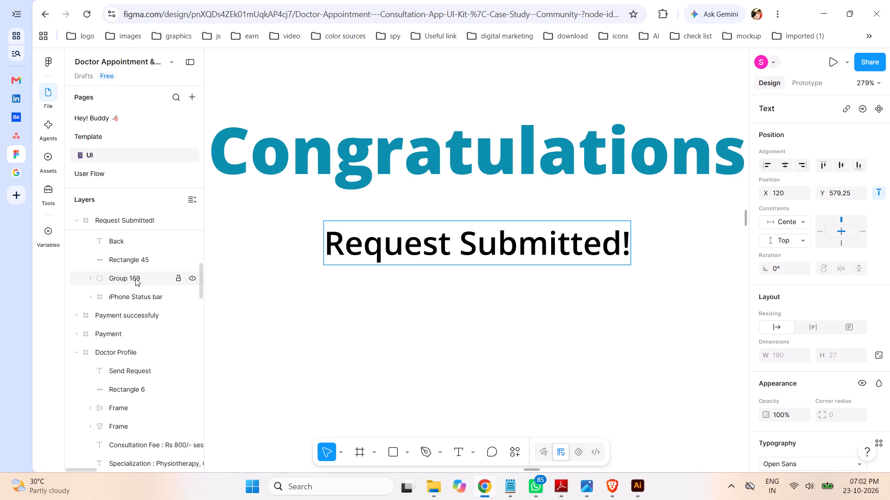
pyautogui.hotkey('ctrl', '-')
pyautogui.hotkey('ctrl', '-')
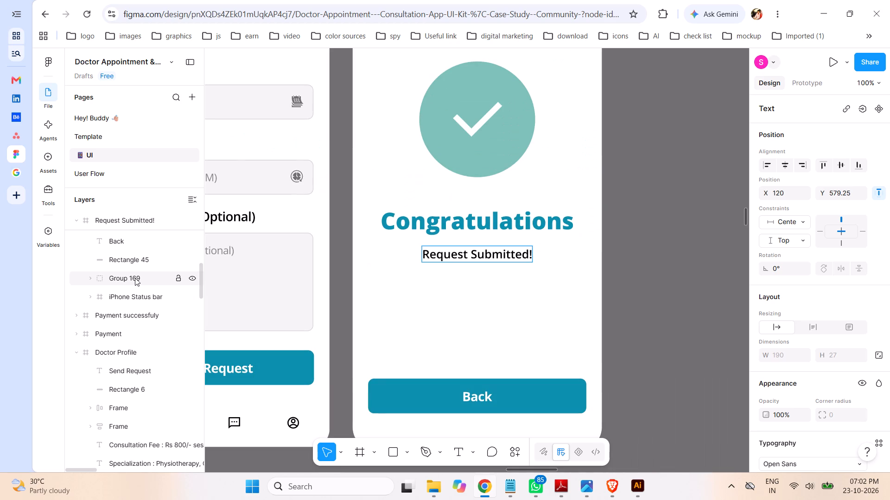
pyautogui.hotkey('ctrl', '-')
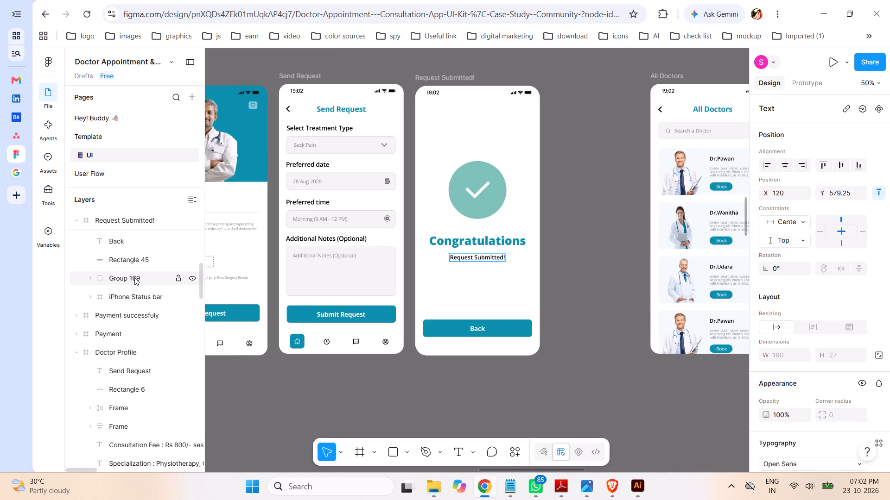
pyautogui.hotkey('ctrl', 's')
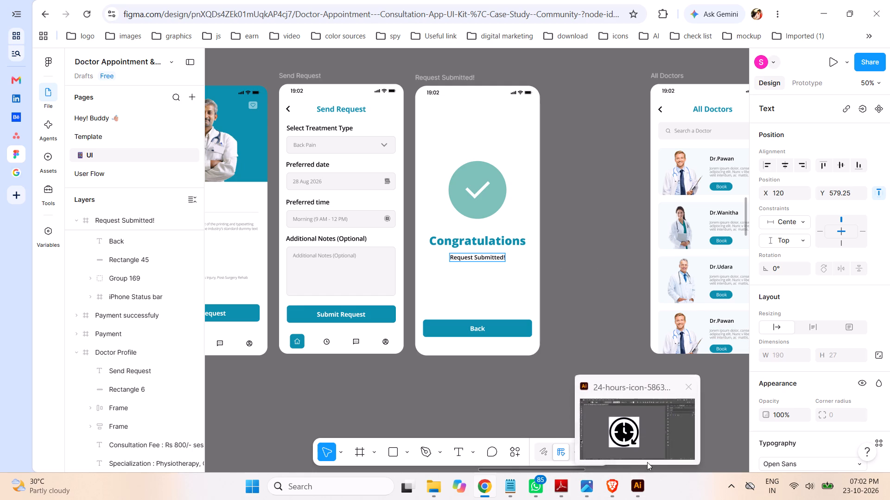
# Switch to Illustrator, close it without saving the 24-hours icon document, and return to the Figma design.
pyautogui.click(639, 487)
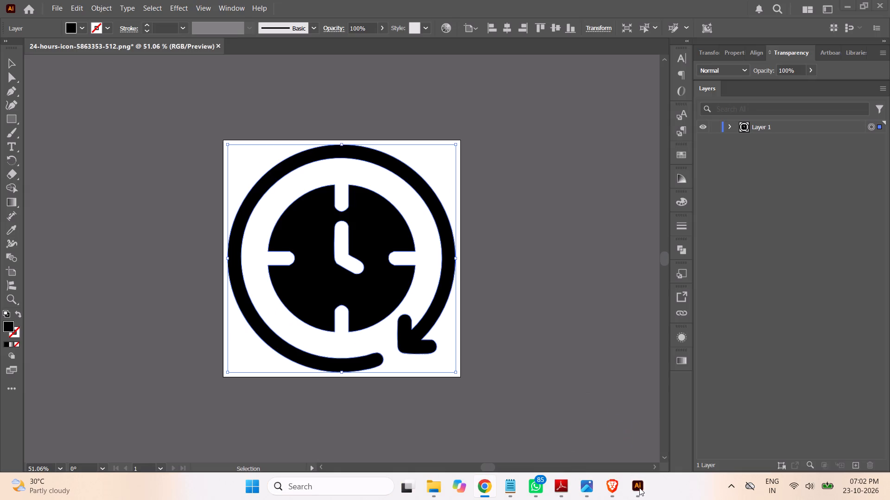
pyautogui.click(884, 3)
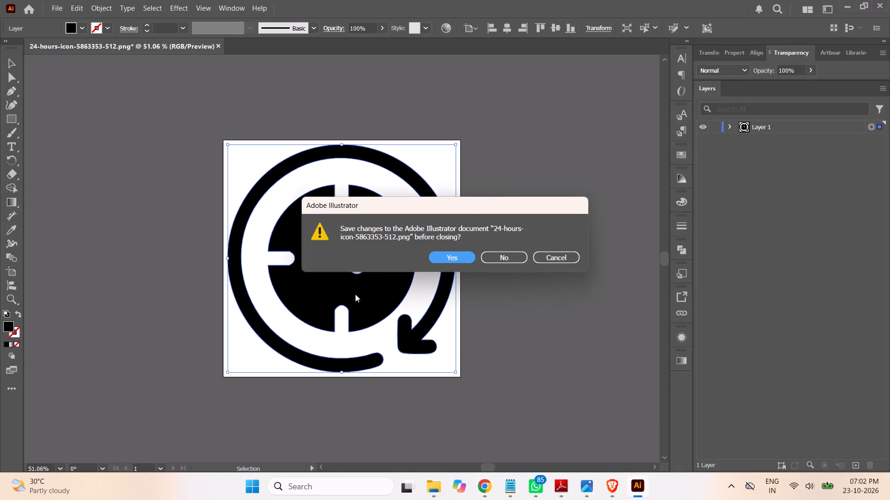
pyautogui.click(504, 258)
pyautogui.click(486, 487)
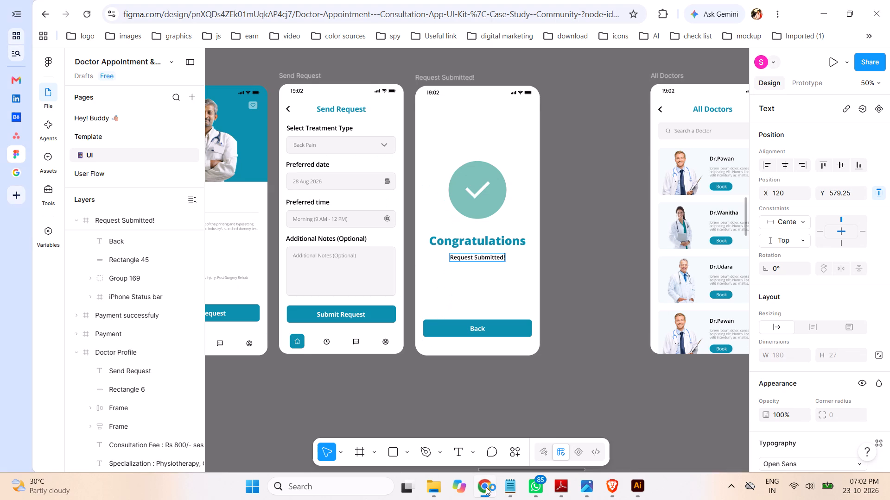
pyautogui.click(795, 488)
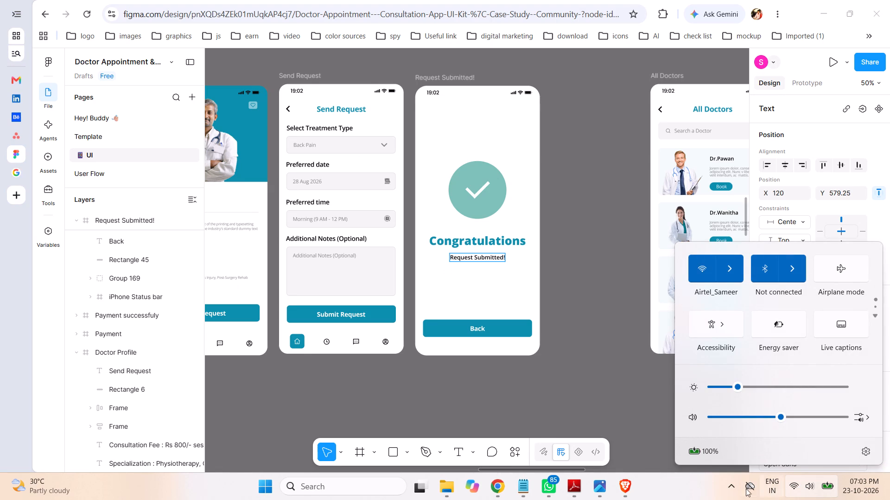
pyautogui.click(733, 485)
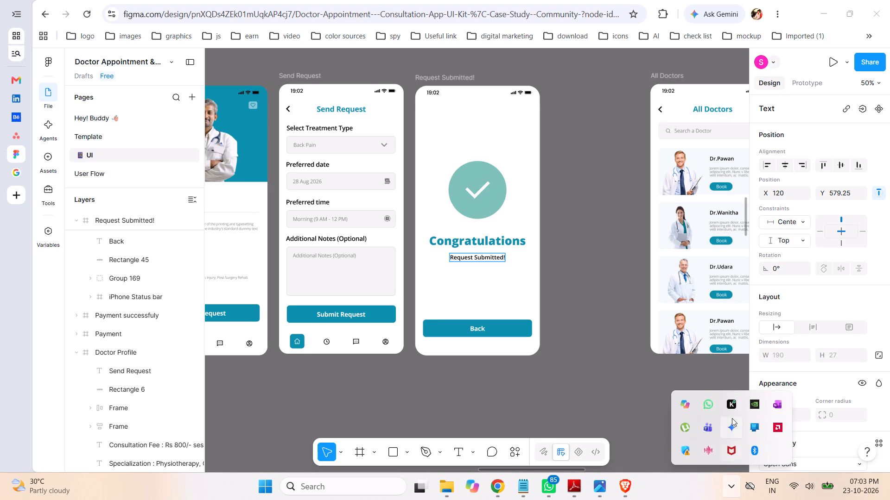
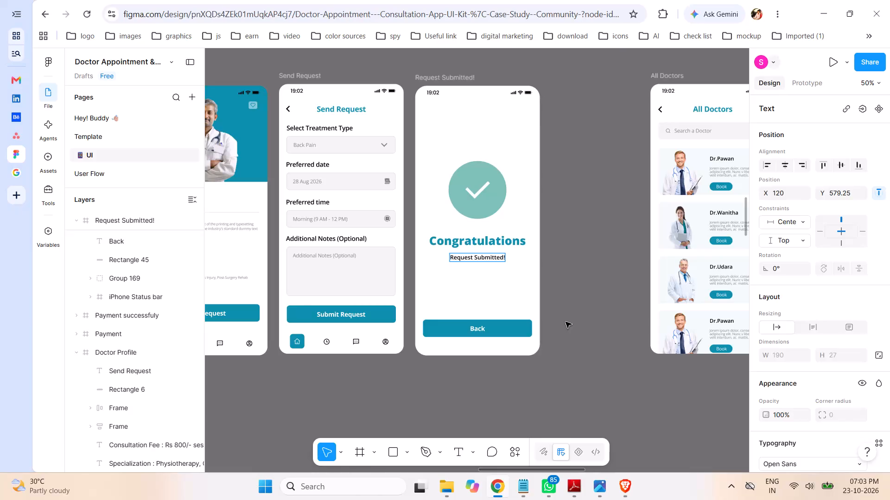
# Finish editing the "Request Submitted!" text under the Congratulations heading and save the design.
pyautogui.click(573, 324)
pyautogui.hotkey('ctrl', 's')
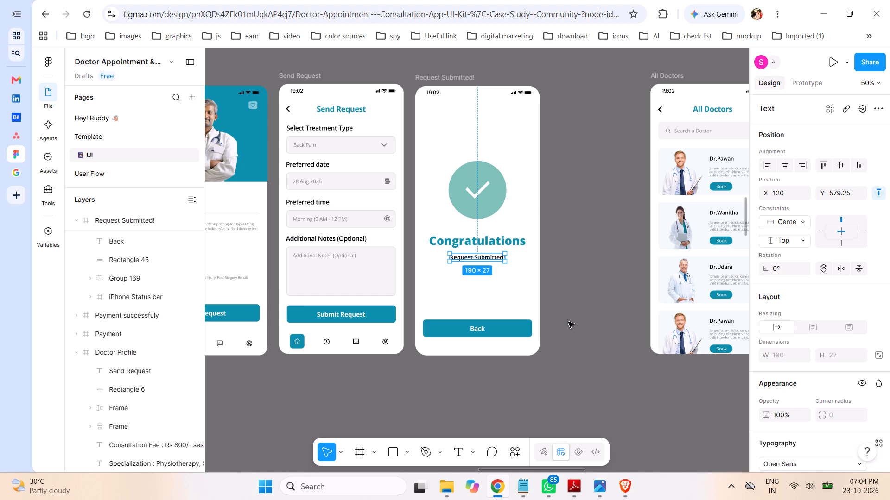
# Bring up the UX Flow Atlas reference image, and in Notepad replace the "Request Submitted!" note with "Your request has been sent to".
pyautogui.click(610, 486)
pyautogui.click(642, 433)
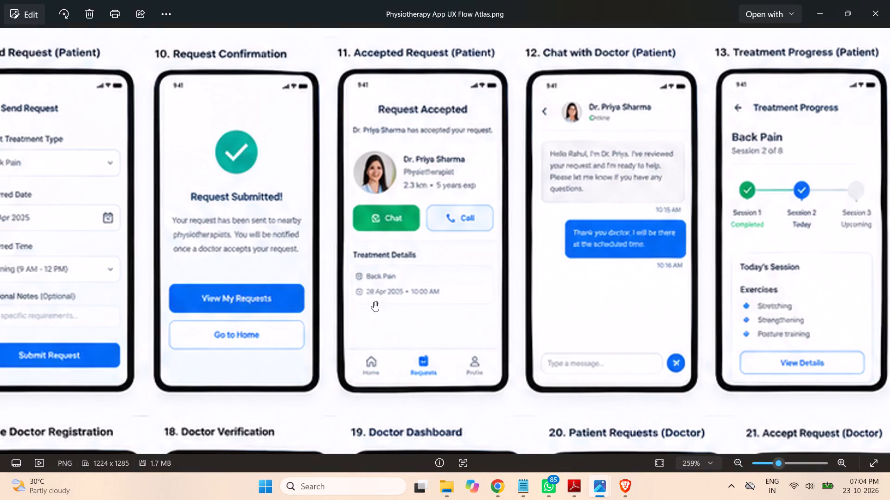
pyautogui.click(526, 487)
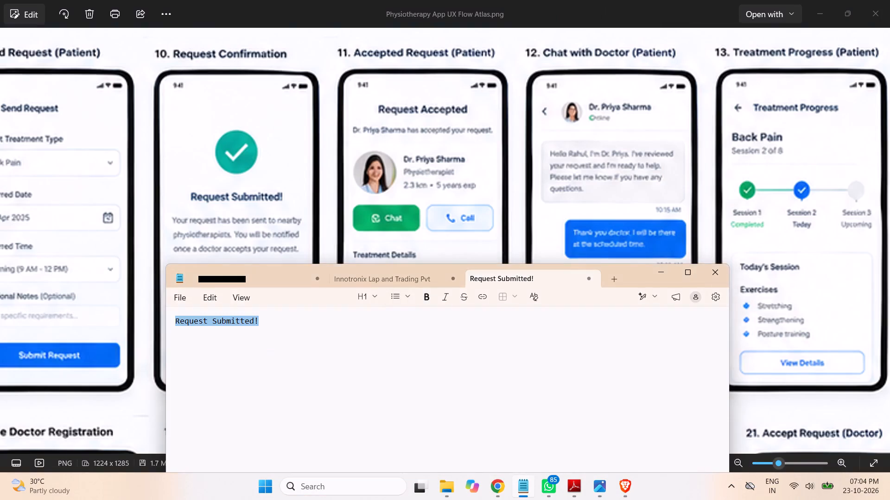
pyautogui.write('Yojur')
pyautogui.press('space')
pyautogui.press('BackSpace')
pyautogui.press('BackSpace')
pyautogui.press('BackSpace')
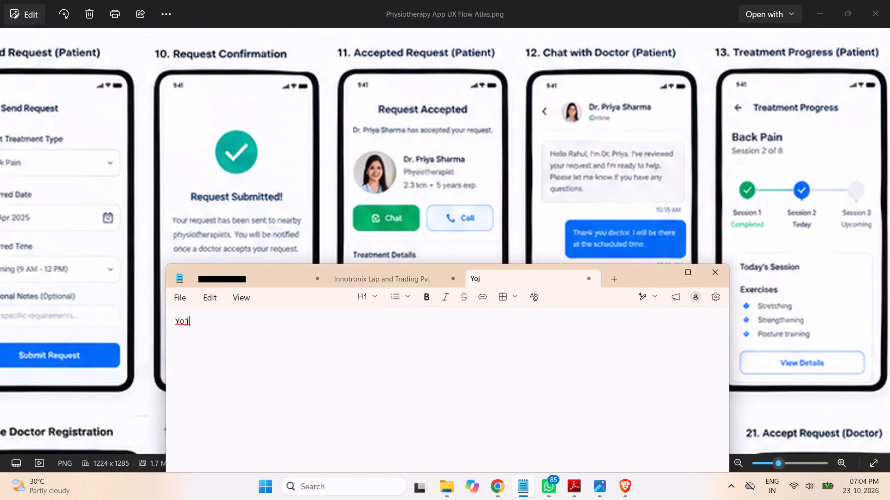
pyautogui.press('BackSpace')
pyautogui.write('ur')
pyautogui.press('space')
pyautogui.press('r')
pyautogui.press('e')
pyautogui.write('quest hass')
pyautogui.press('BackSpace')
pyautogui.press('space')
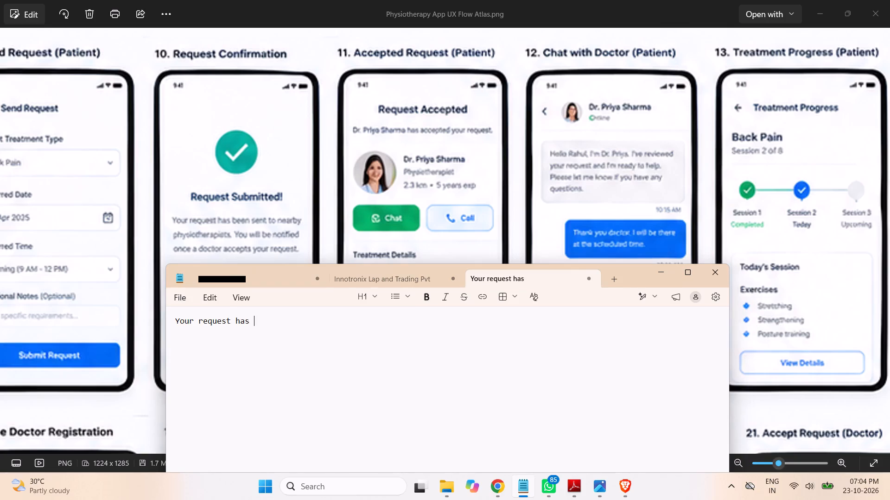
pyautogui.press('space')
pyautogui.write('been sent to')
pyautogui.press('space')
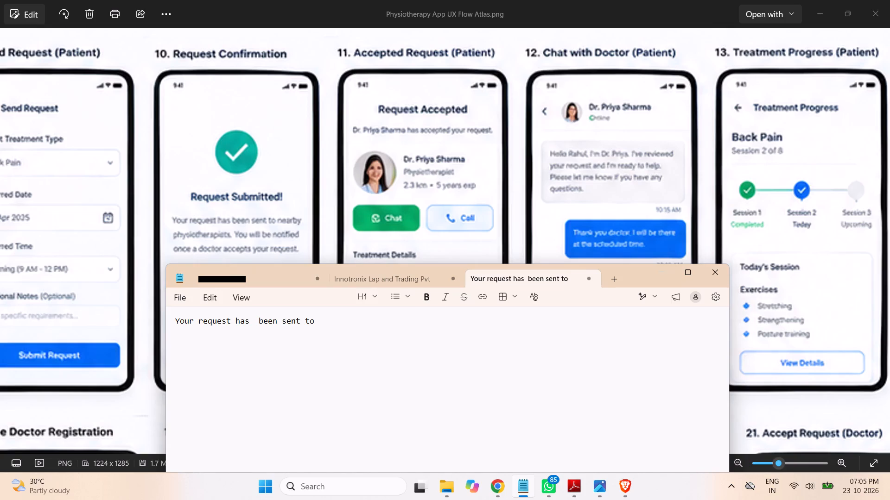
# Complete the note's first sentence with "nearby Physiotherapies.", using the spelling suggestion for the last word.
pyautogui.click(331, 320)
pyautogui.write('near')
pyautogui.write('by')
pyautogui.press('space')
pyautogui.write('Phy')
pyautogui.write('sio')
pyautogui.write('th')
pyautogui.write('era')
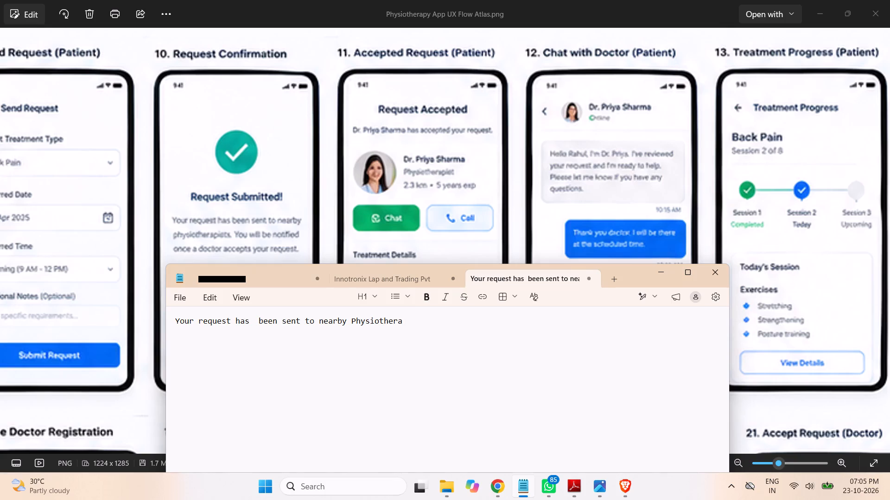
pyautogui.write('pies')
pyautogui.press('BackSpace')
pyautogui.write('ts')
pyautogui.press('space')
pyautogui.rightClick(409, 319)
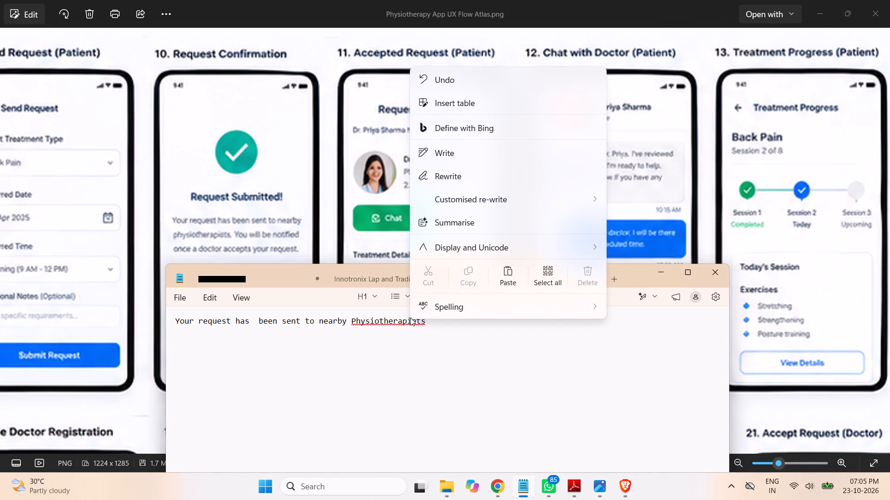
pyautogui.doubleClick(401, 325)
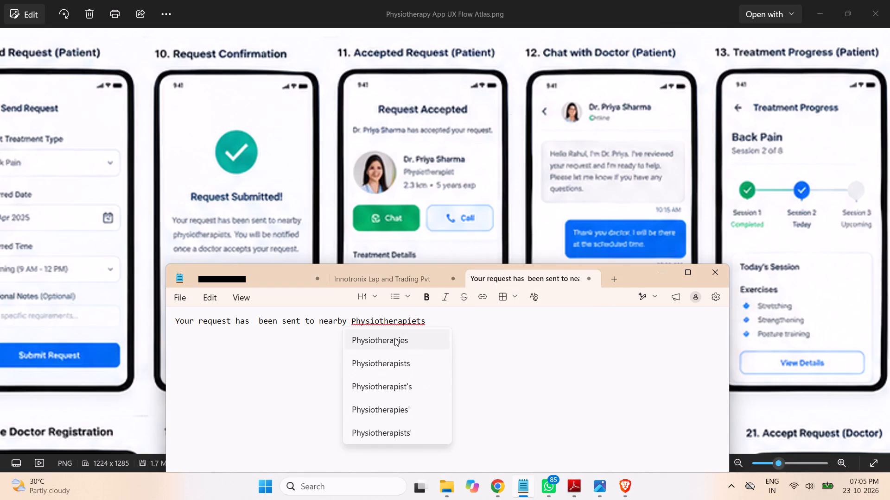
pyautogui.click(394, 340)
pyautogui.rightClick(406, 319)
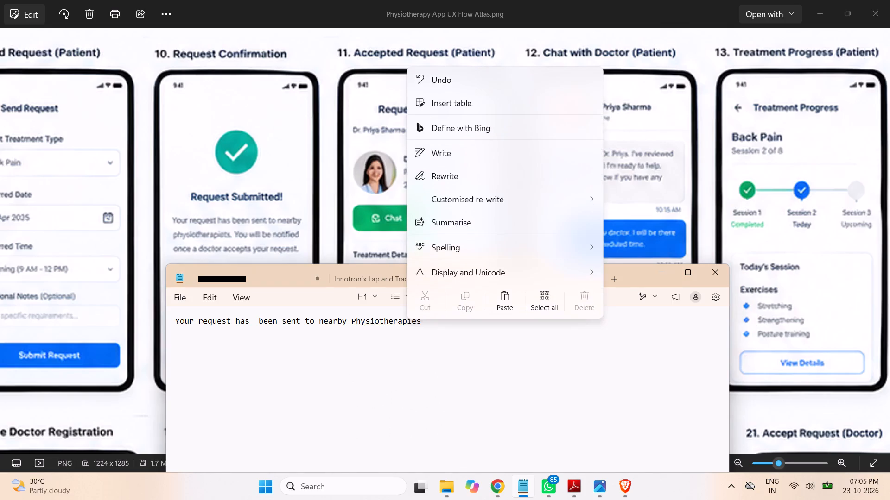
pyautogui.click(400, 337)
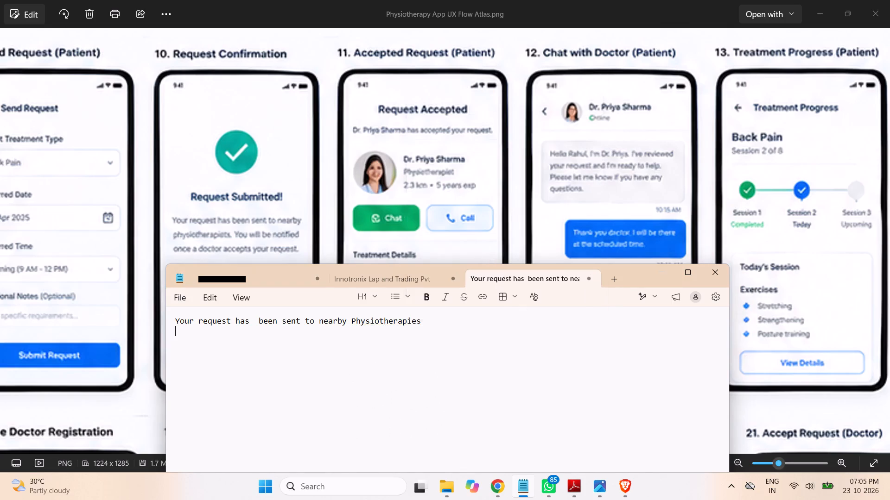
pyautogui.click(426, 321)
pyautogui.press('BackSpace')
pyautogui.write('.')
pyautogui.press('space')
# Add the second sentence "You will be notified once a doctor accepts your request." to the note, using the spelling suggestion for "notified".
pyautogui.write('You will be no')
pyautogui.press('t')
pyautogui.press('i')
pyautogui.write('fed')
pyautogui.press('space')
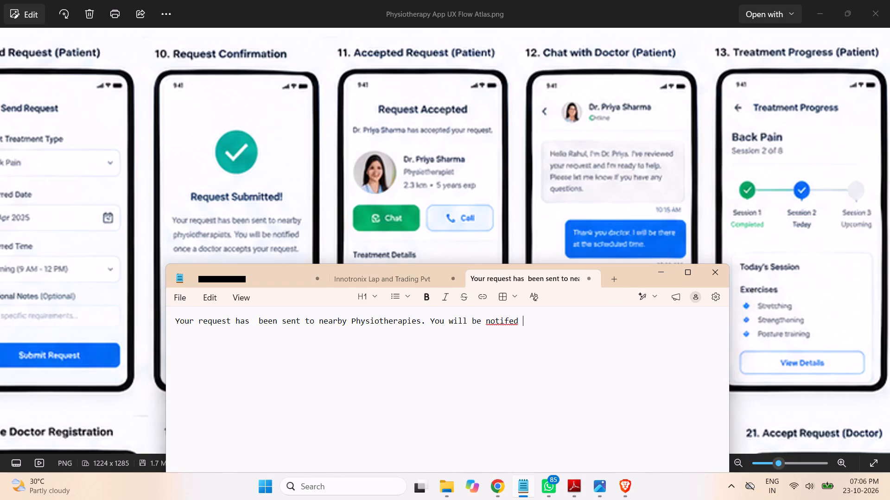
pyautogui.rightClick(494, 320)
pyautogui.doubleClick(495, 320)
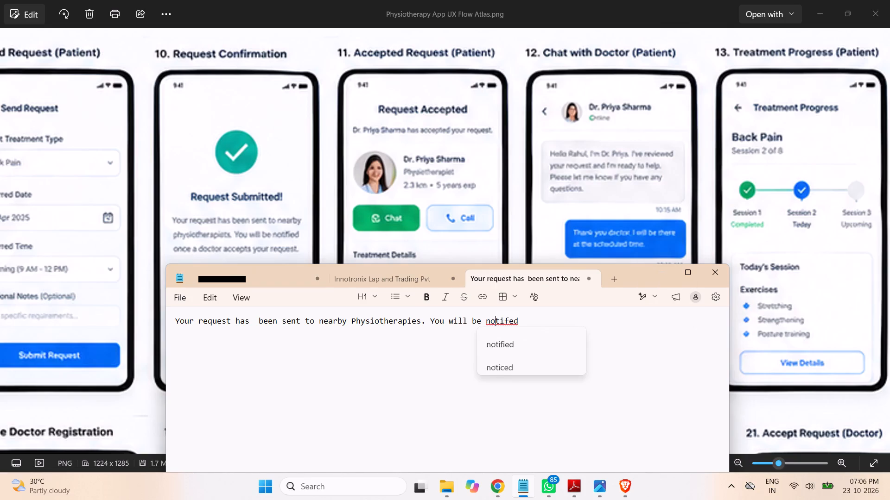
pyautogui.click(502, 341)
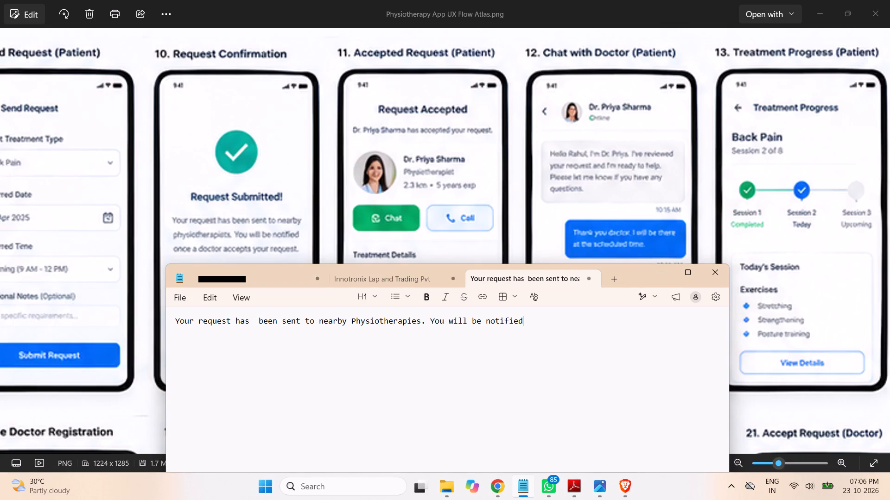
pyautogui.press('space')
pyautogui.write('once a doctor acce')
pyautogui.press('p')
pyautogui.write('ts your')
pyautogui.press('space')
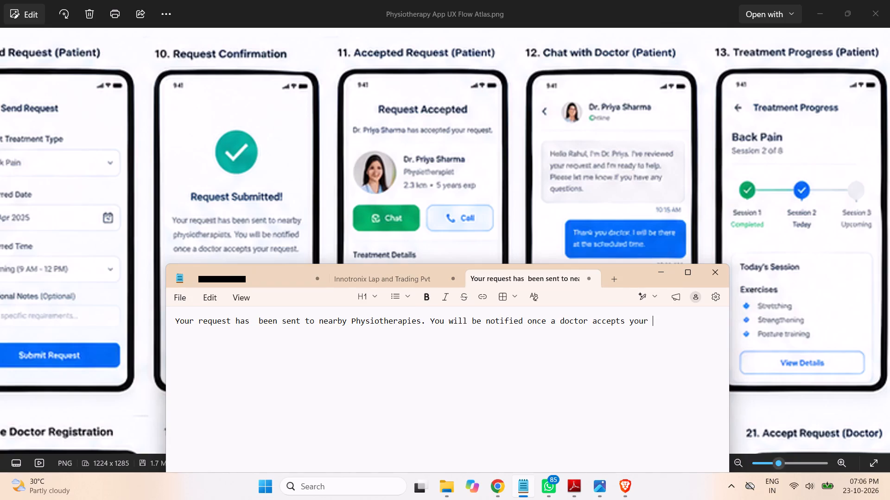
pyautogui.write('re')
pyautogui.write('qu')
pyautogui.write('est')
pyautogui.press('.')
# Copy the complete two-sentence request note in Notepad.
pyautogui.moveTo(691, 321); pyautogui.dragTo(174, 341)
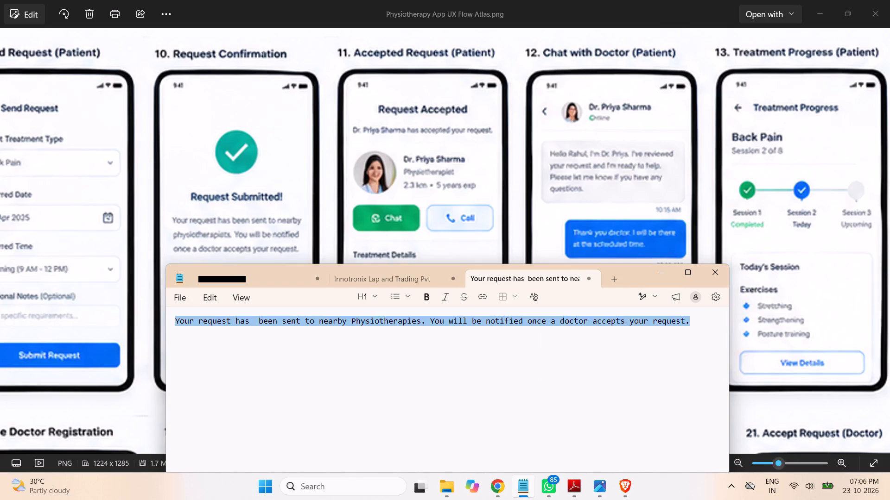
pyautogui.hotkey('ctrl', 'c')
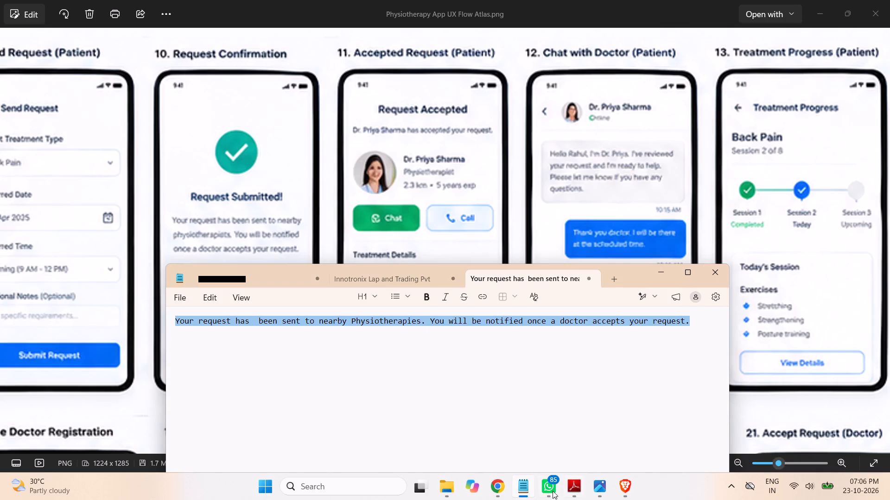
# In Figma, duplicate the Doctor Profile's "About us" text and place the copy under "Request Submitted!" at X 28, Y 619.
pyautogui.click(501, 483)
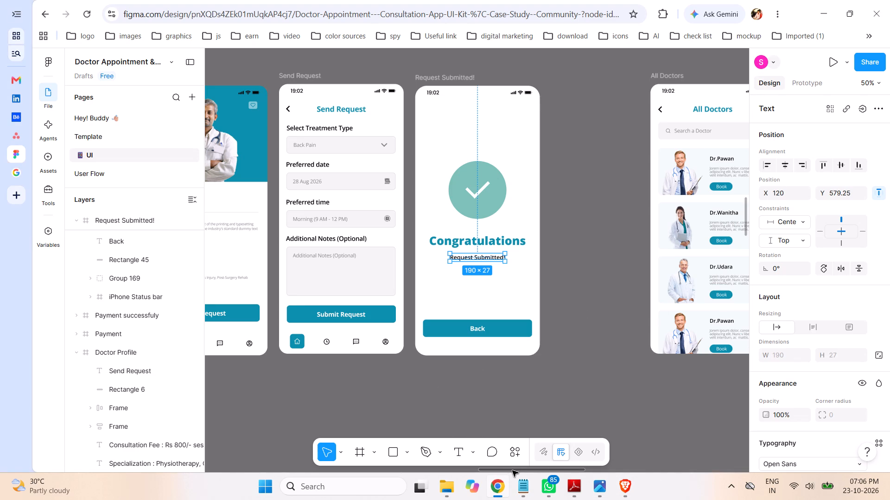
pyautogui.moveTo(513, 470); pyautogui.dragTo(490, 471)
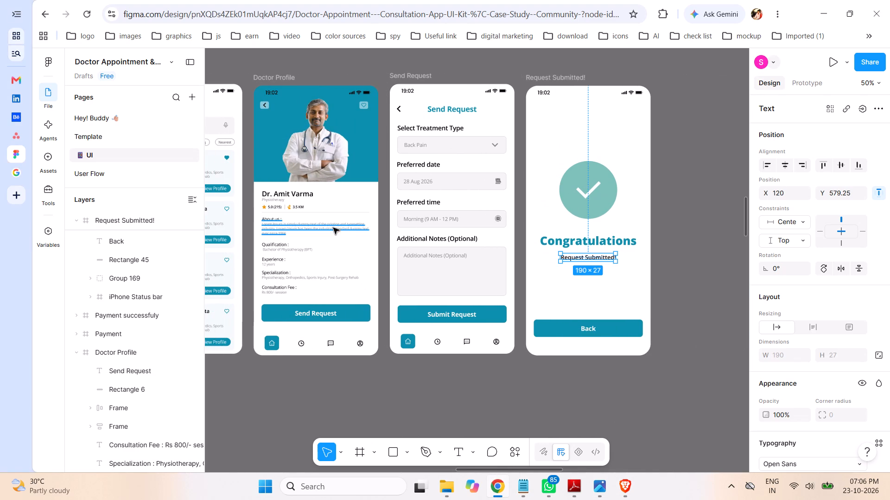
pyautogui.click(333, 227)
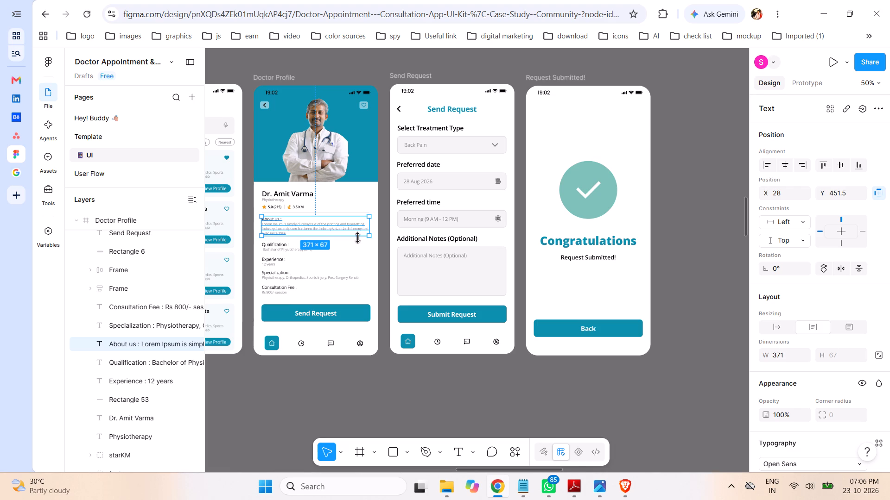
pyautogui.hotkey('ctrl', 'c')
pyautogui.click(620, 146)
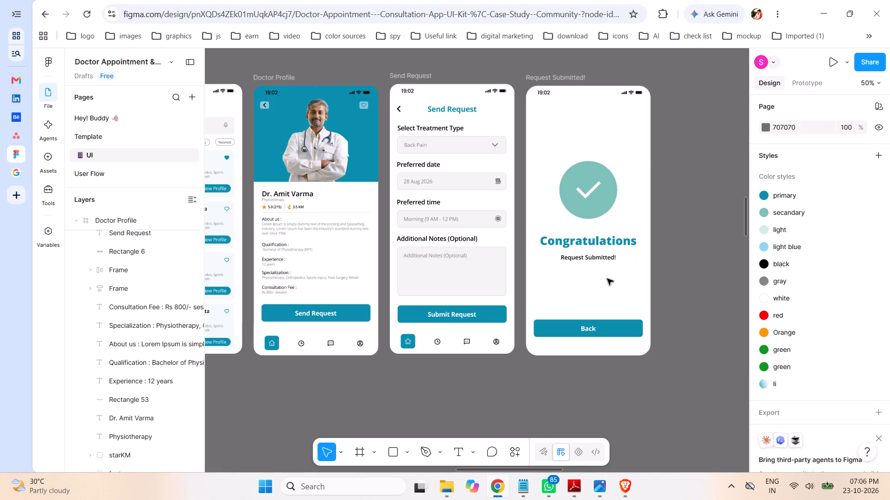
pyautogui.hotkey('ctrl', 'v')
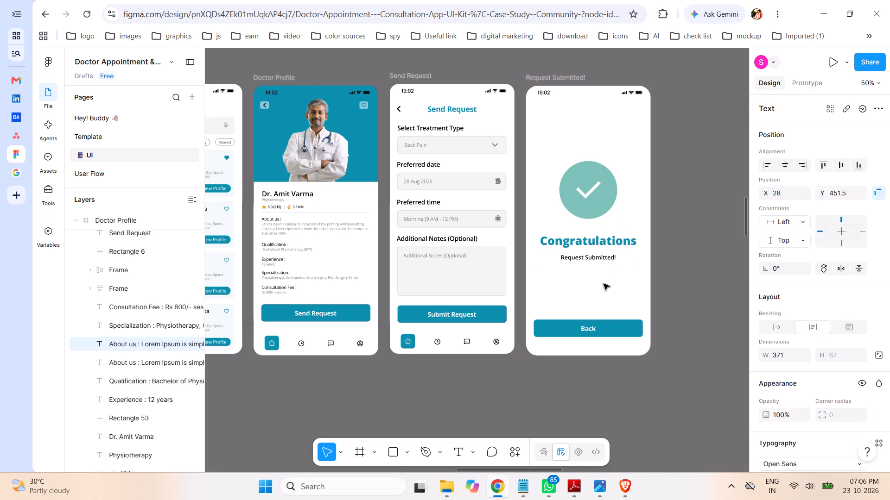
pyautogui.moveTo(341, 229); pyautogui.dragTo(385, 237)
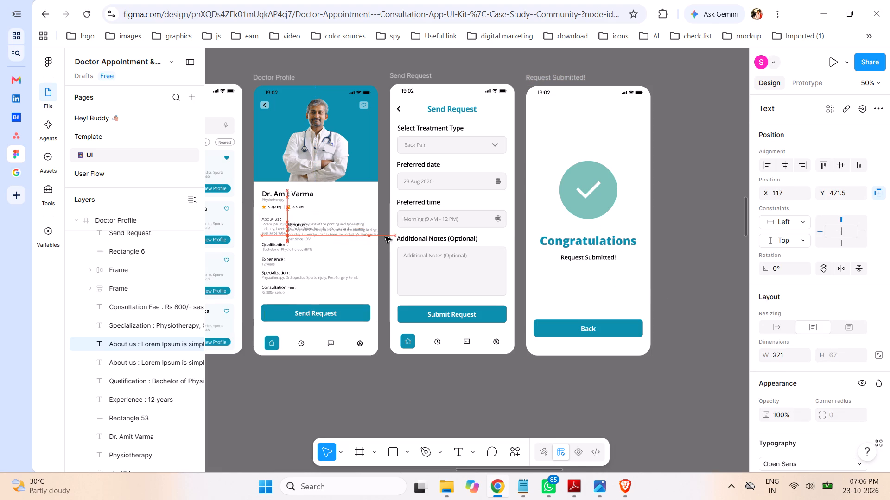
pyautogui.moveTo(385, 237); pyautogui.dragTo(614, 278)
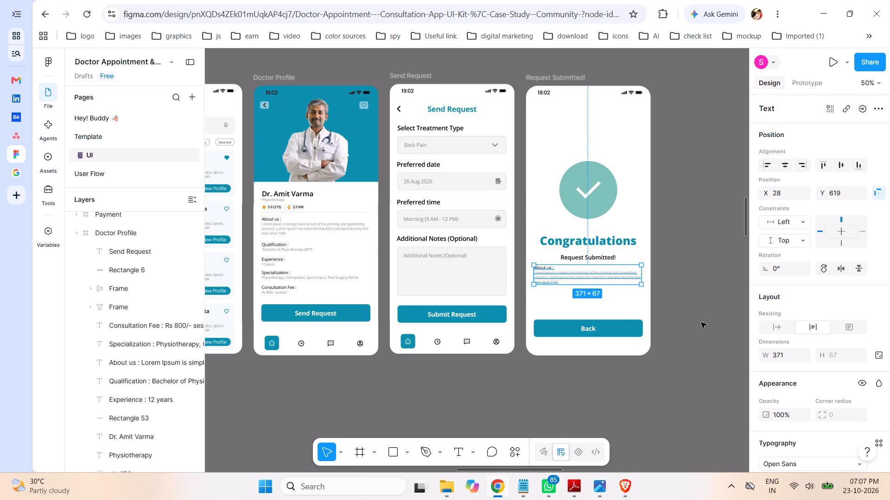
# Remove the "About us :" heading line from the text copy on the Request Submitted! screen, leaving only the gray paragraph.
pyautogui.click(567, 77)
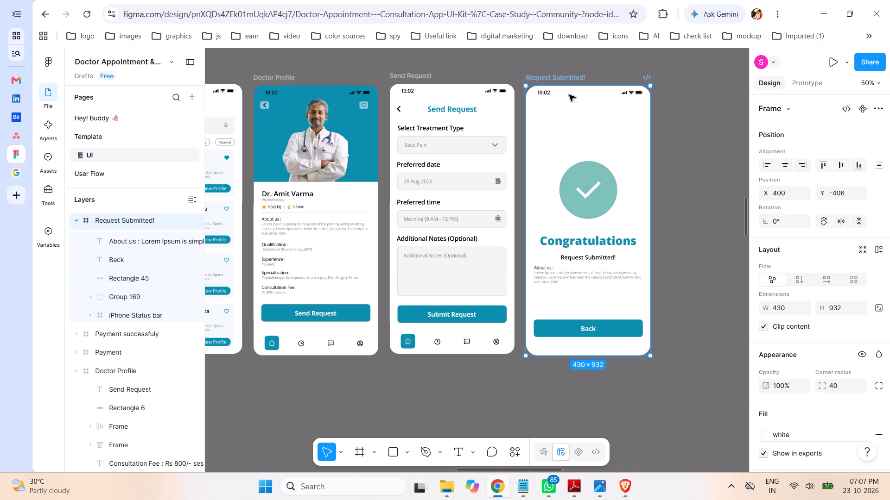
pyautogui.click(133, 240)
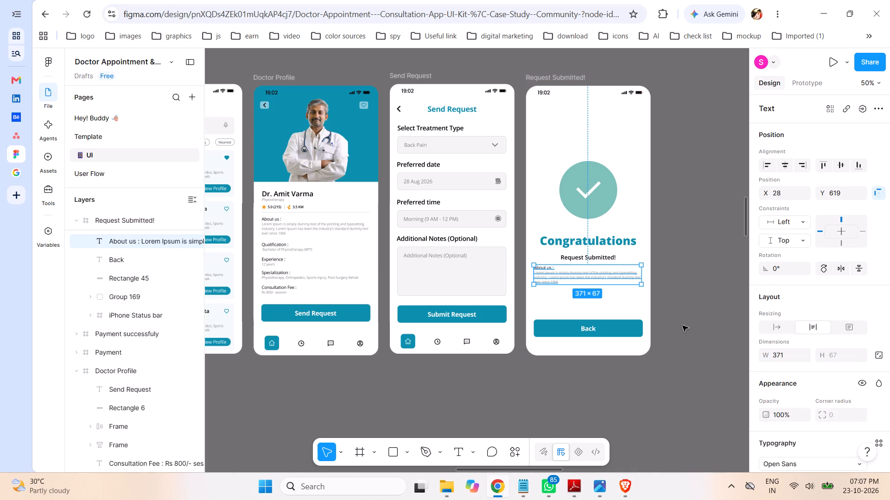
pyautogui.hotkey('ctrl', '=')
pyautogui.hotkey('ctrl', '=')
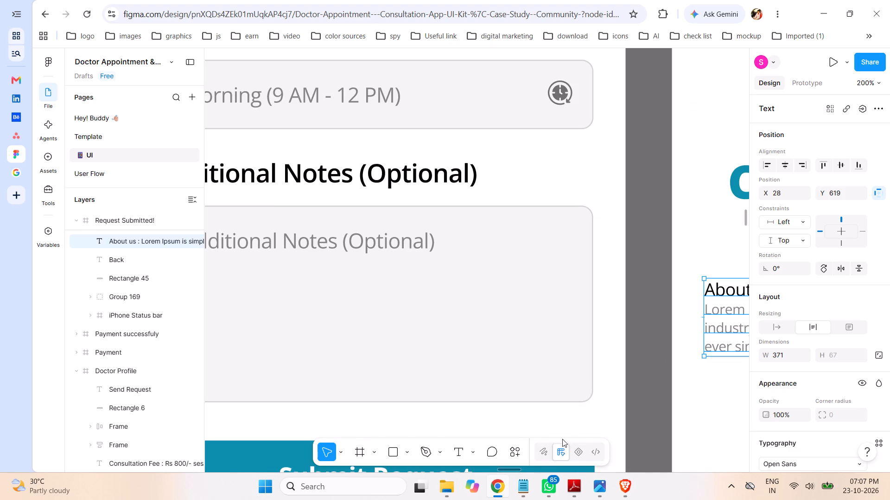
pyautogui.scroll(-12, 550, 435)
pyautogui.scroll(2, 554, 425)
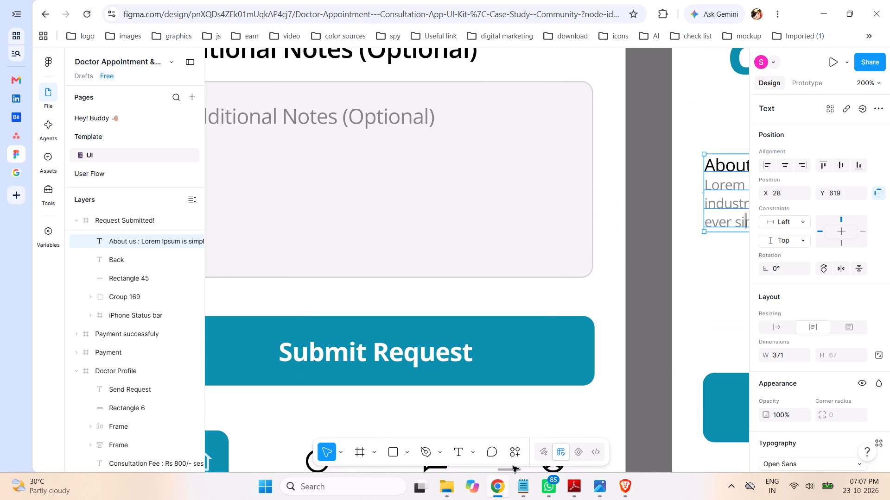
pyautogui.moveTo(512, 471); pyautogui.dragTo(537, 472)
pyautogui.hotkey('ctrl', '-')
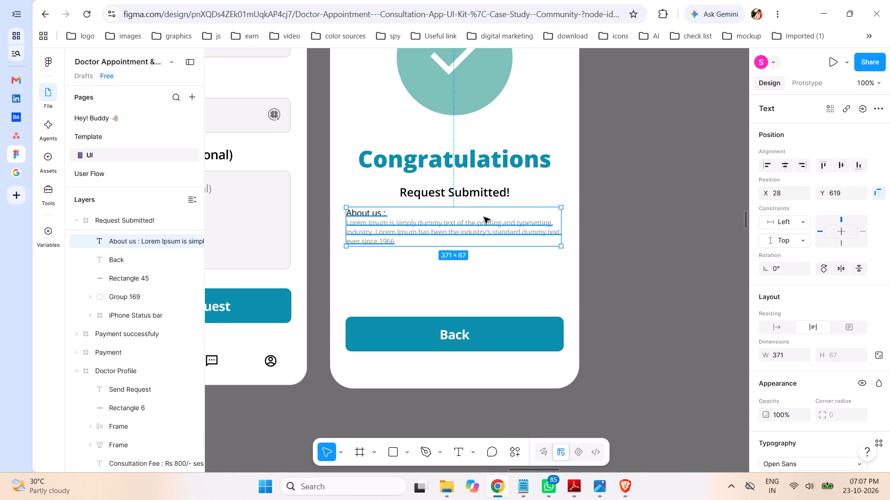
pyautogui.doubleClick(385, 244)
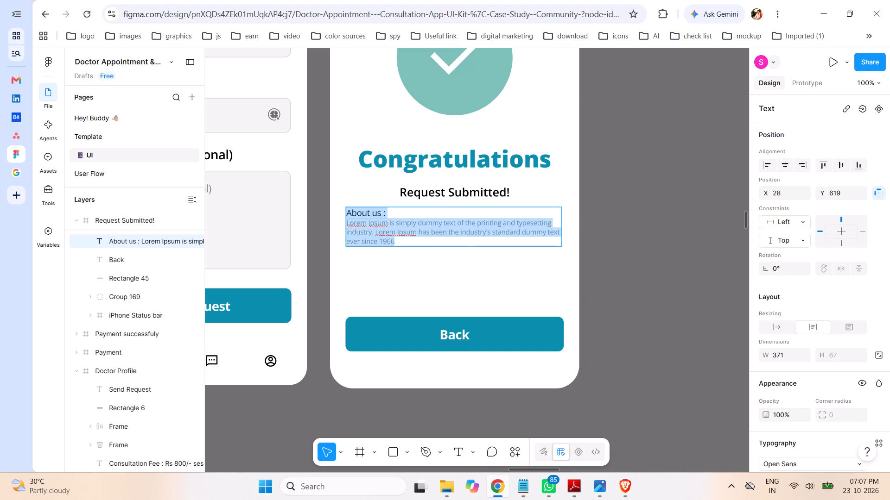
pyautogui.click(390, 214)
pyautogui.moveTo(390, 214); pyautogui.dragTo(342, 211)
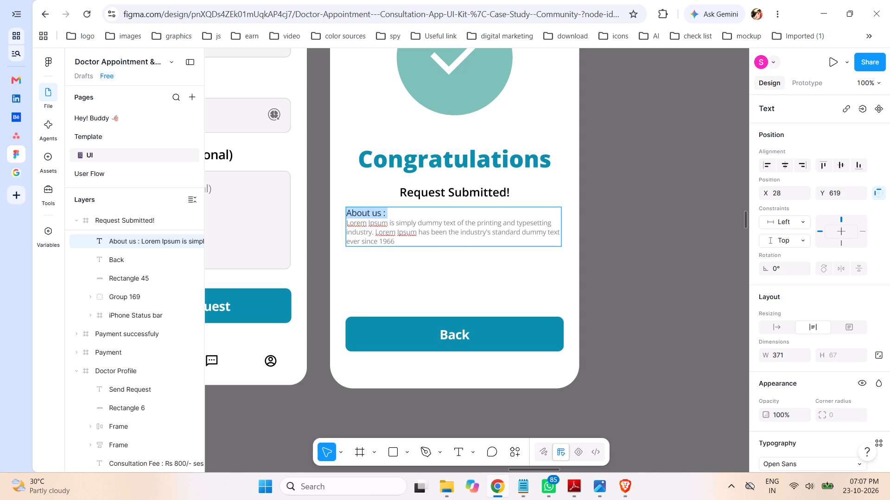
pyautogui.press('BackSpace')
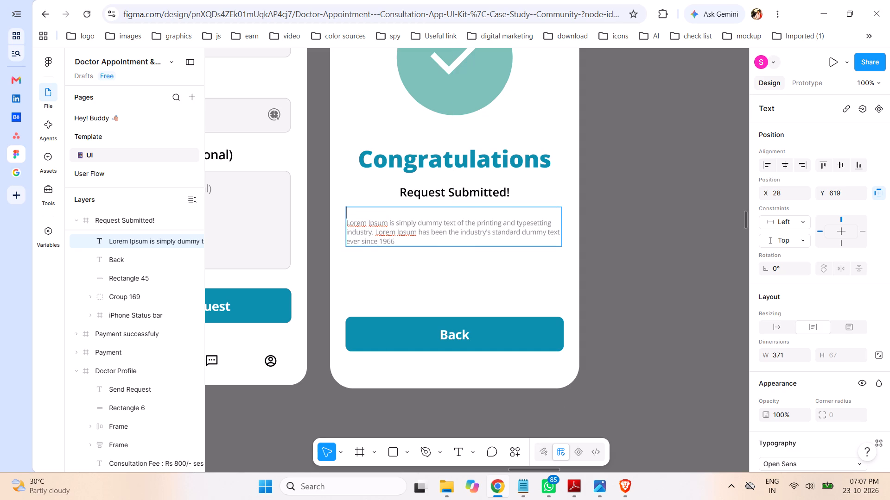
pyautogui.press('Delete')
# Centre-align the gray Lorem Ipsum paragraph under "Request Submitted!".
pyautogui.hotkey('ctrl', 'a')
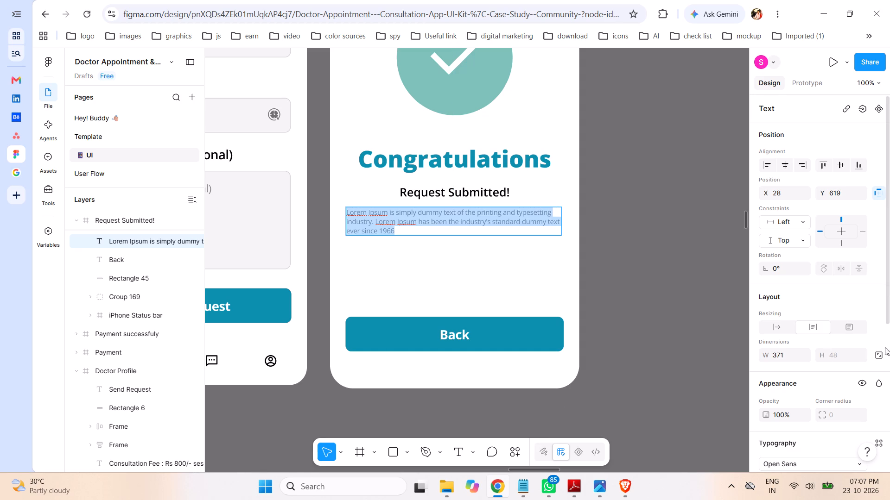
pyautogui.scroll(-2, 868, 315)
pyautogui.scroll(3, 864, 315)
pyautogui.scroll(-3, 864, 315)
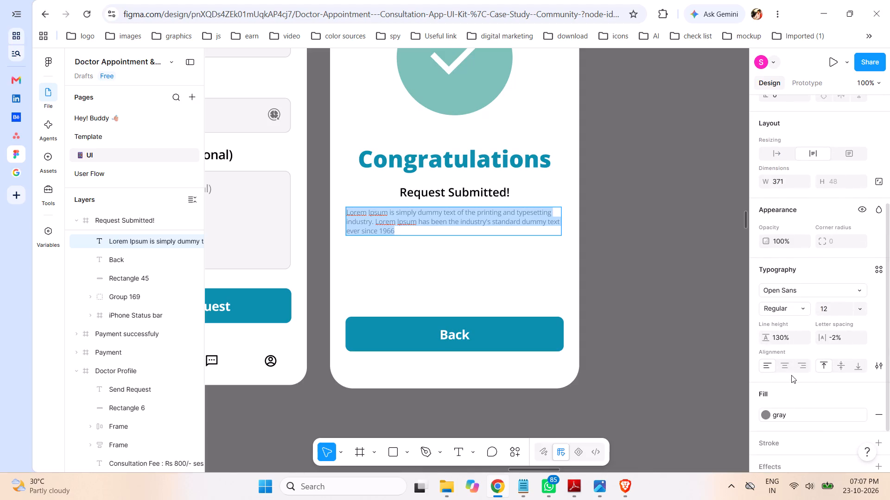
pyautogui.click(786, 364)
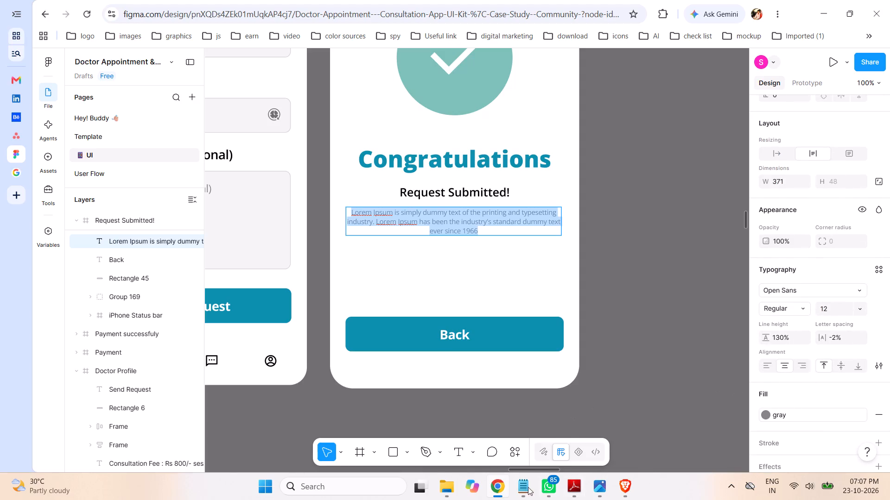
# Copy the request note from Notepad again and replace the Lorem Ipsum paragraph in Figma with it.
pyautogui.click(521, 490)
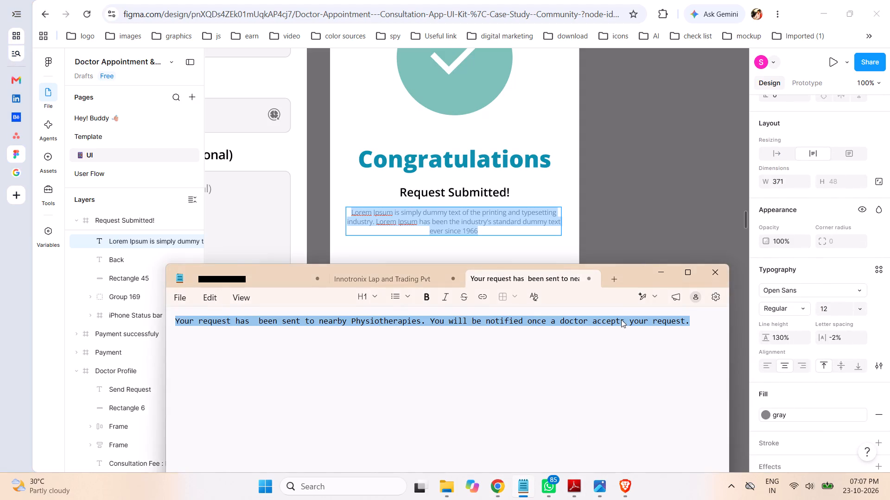
pyautogui.rightClick(621, 319)
pyautogui.click(676, 302)
pyautogui.click(509, 221)
pyautogui.hotkey('ctrl', 'a')
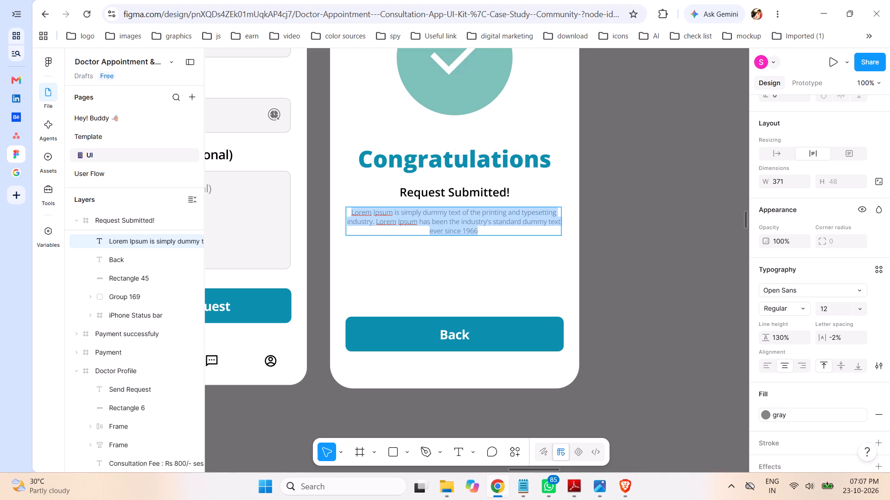
pyautogui.hotkey('ctrl', 'v')
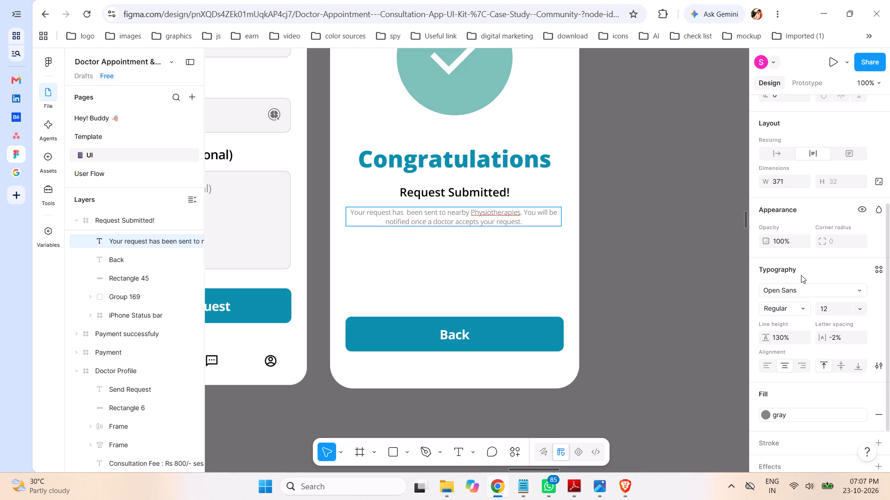
# Replace "Physiotherapies" in the pasted paragraph with the spelling suggestion "Physiotherapist".
pyautogui.rightClick(498, 212)
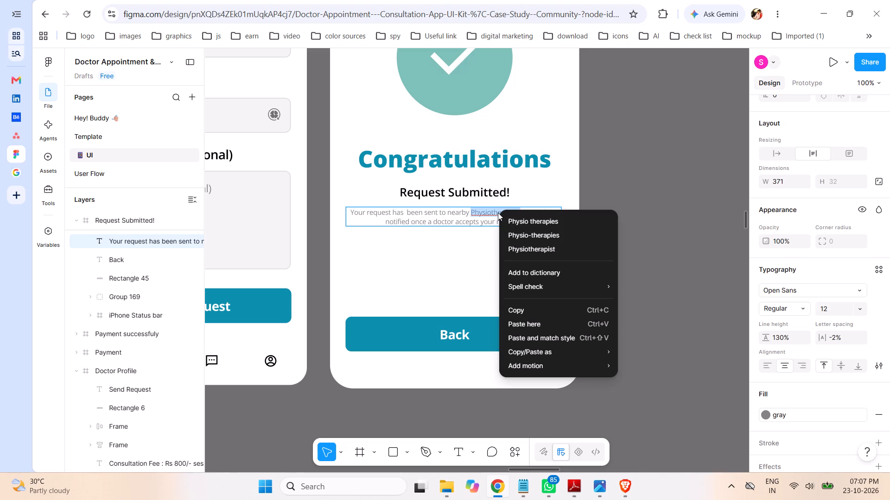
pyautogui.doubleClick(492, 212)
pyautogui.rightClick(491, 212)
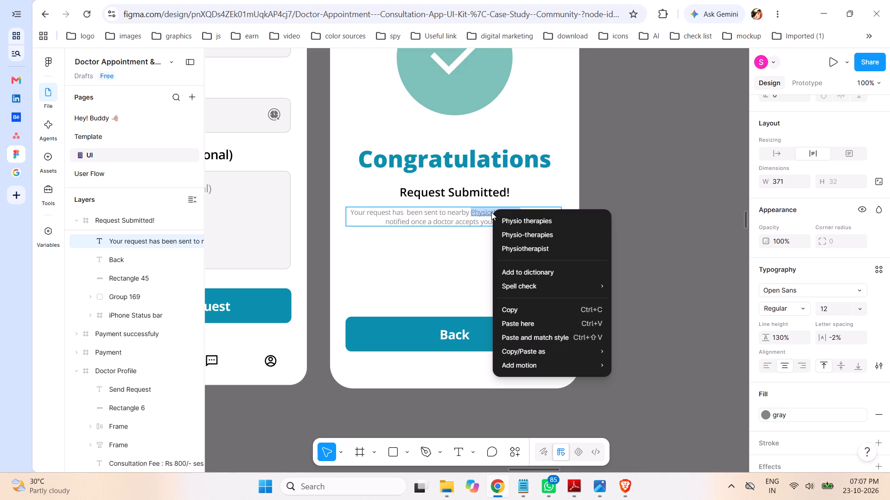
pyautogui.scroll(1, 491, 212)
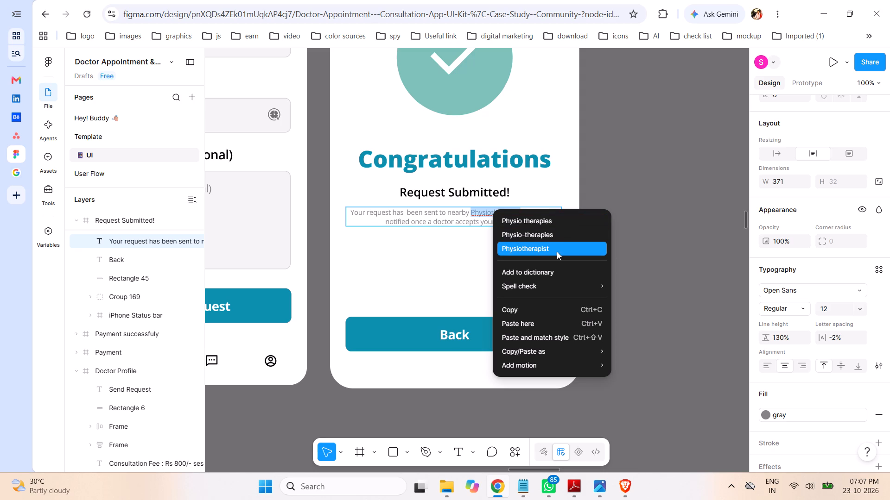
pyautogui.click(540, 250)
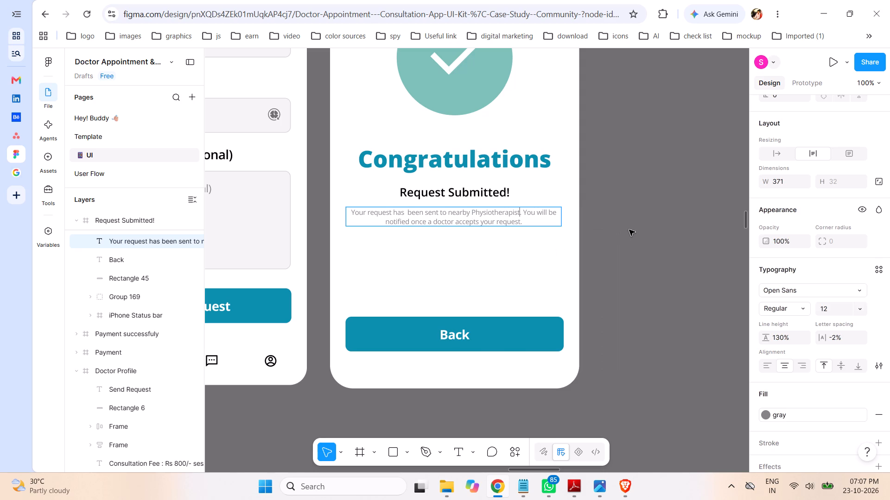
# Set the whole request paragraph's font size to 14 and finish editing it.
pyautogui.hotkey('ctrl', 'a')
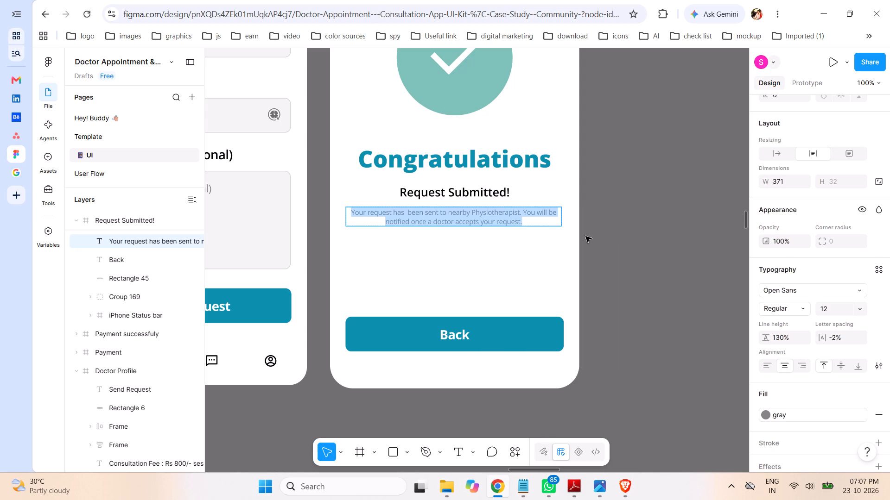
pyautogui.click(859, 307)
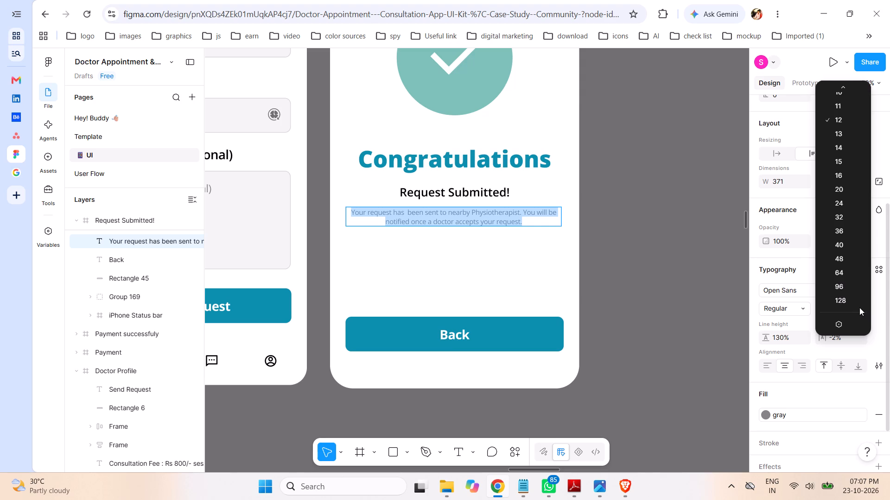
pyautogui.click(844, 152)
pyautogui.click(639, 231)
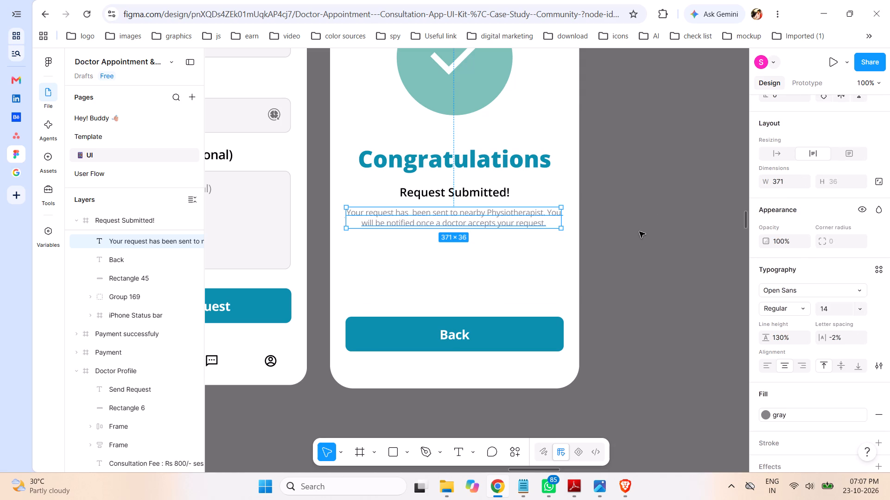
pyautogui.click(639, 231)
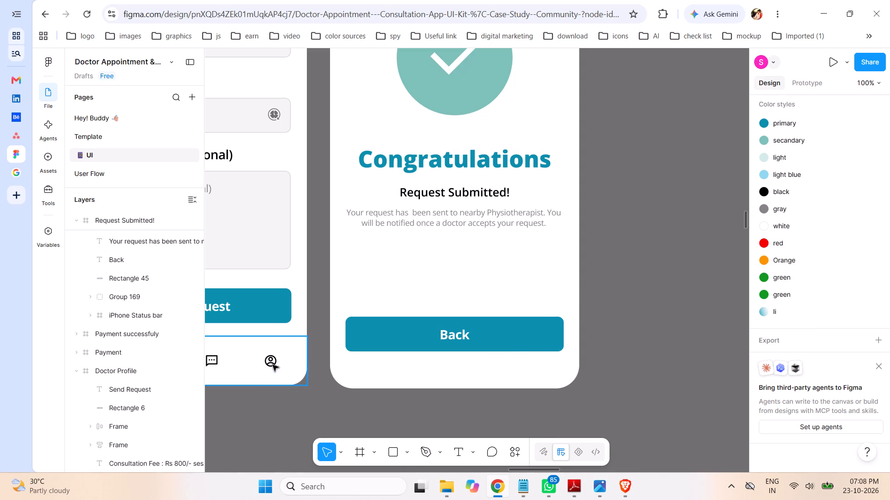
# Copy the footer group from the Send Request screen and paste it into the Request Submitted! frame.
pyautogui.click(274, 338)
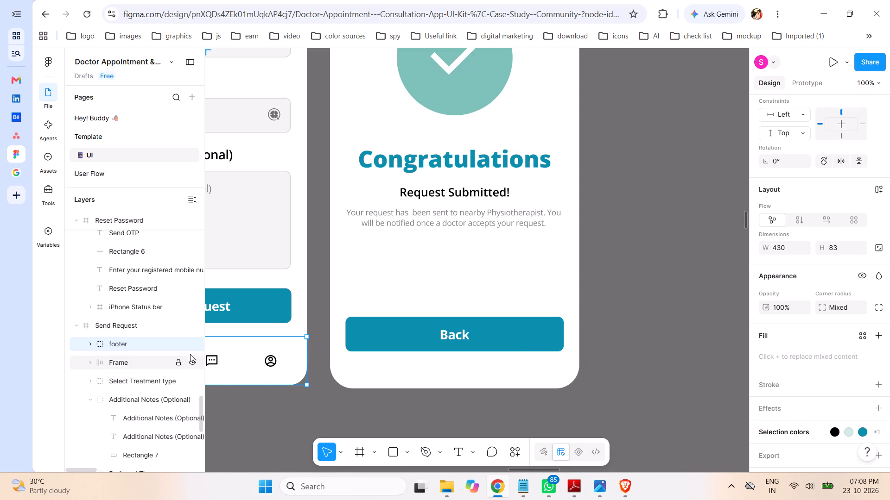
pyautogui.click(86, 398)
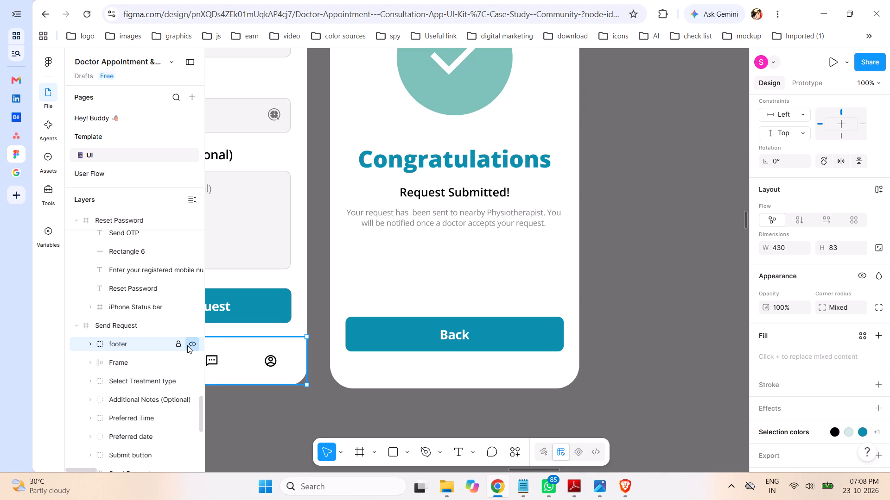
pyautogui.hotkey('ctrl', 'c')
pyautogui.click(459, 279)
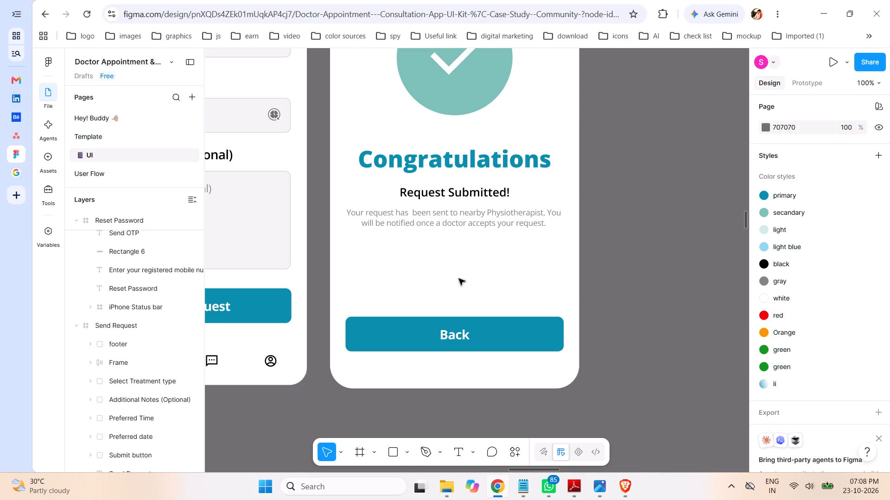
pyautogui.scroll(1, 499, 270)
pyautogui.scroll(-1, 499, 270)
pyautogui.scroll(1, 499, 270)
pyautogui.scroll(-1, 499, 270)
pyautogui.scroll(6, 499, 270)
pyautogui.scroll(-1, 499, 270)
pyautogui.scroll(1, 499, 270)
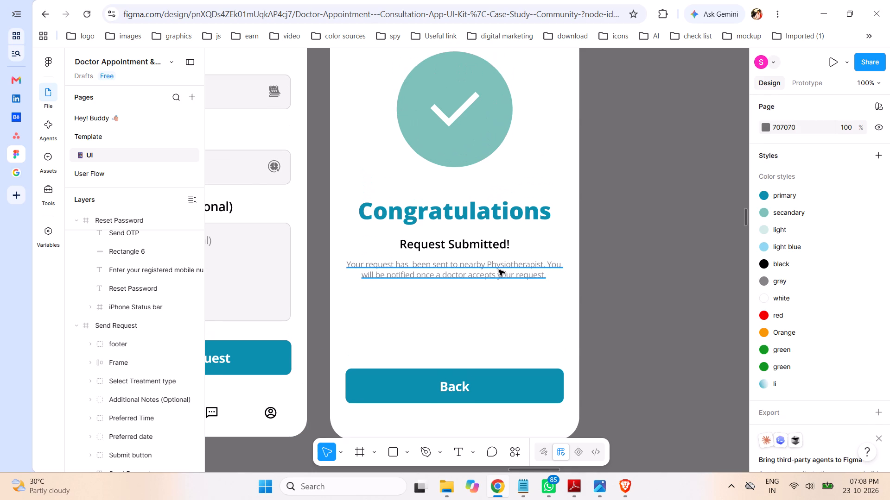
pyautogui.hotkey('ctrl', '-')
pyautogui.hotkey('ctrl', '-')
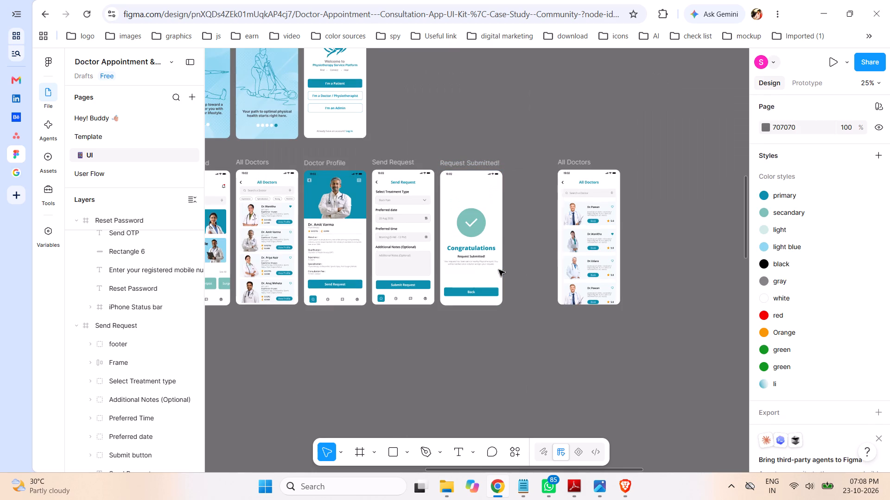
pyautogui.click(460, 163)
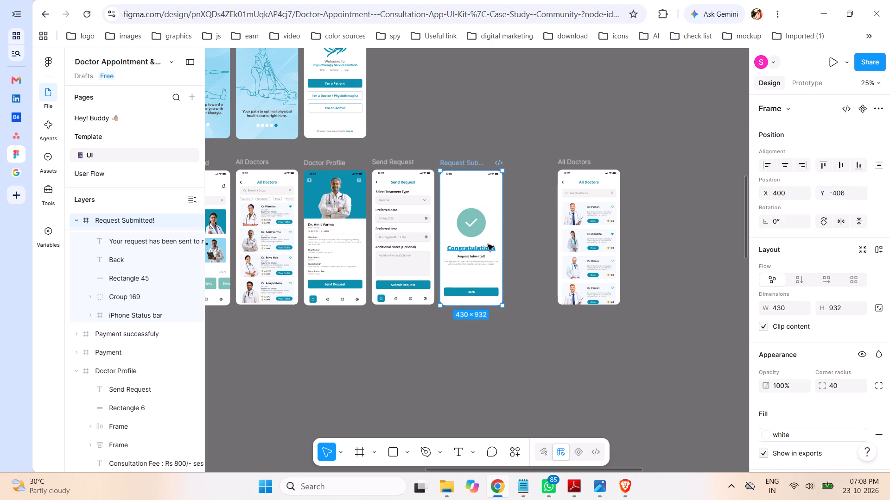
pyautogui.hotkey('ctrl', 'v')
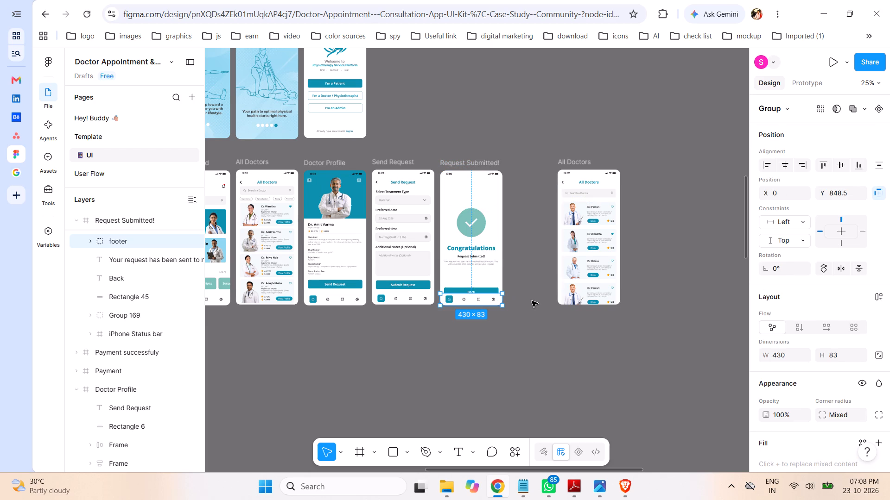
pyautogui.click(535, 306)
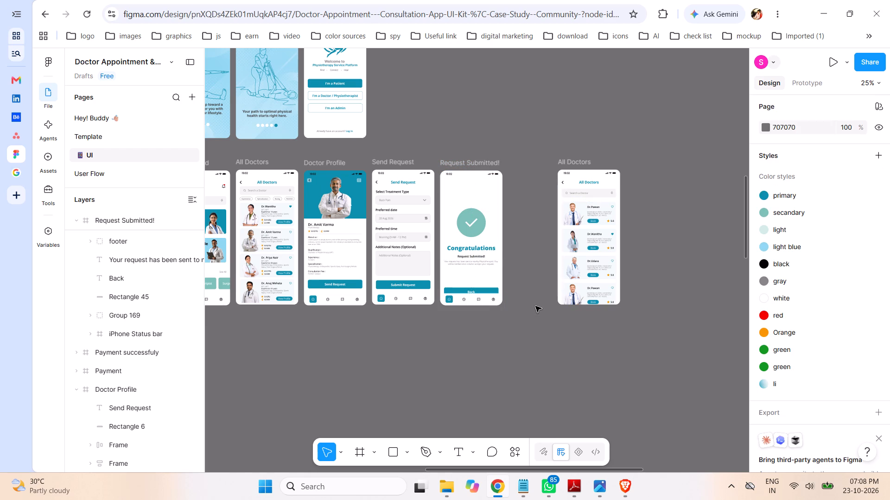
# Move the Back label and its button rectangle up 50 px together, clear of the footer, and save the file.
pyautogui.hotkey('ctrl', '=')
pyautogui.hotkey('ctrl', '=')
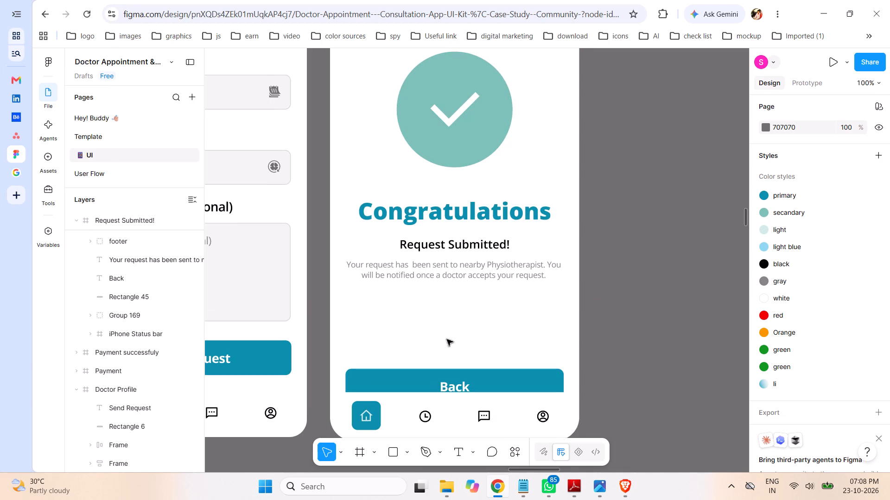
pyautogui.click(77, 390)
pyautogui.scroll(2, 140, 350)
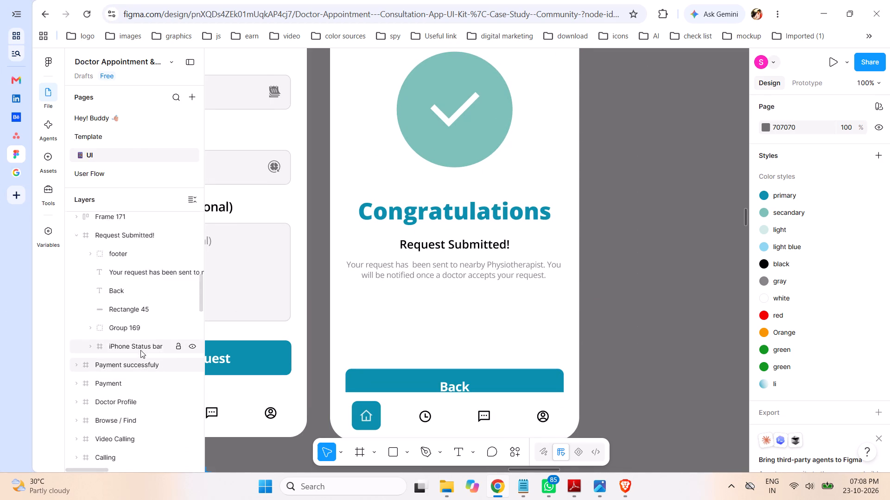
pyautogui.scroll(-1, 540, 314)
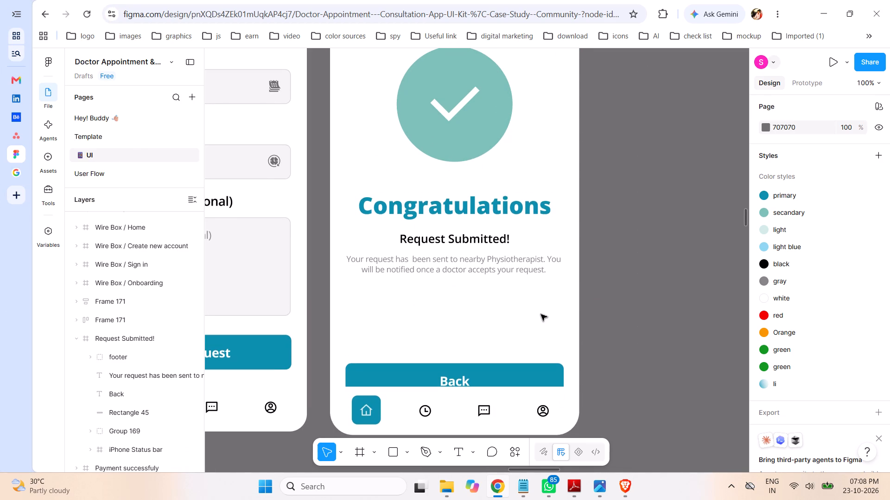
pyautogui.scroll(-1, 541, 314)
pyautogui.scroll(-1, 148, 350)
pyautogui.scroll(1, 148, 350)
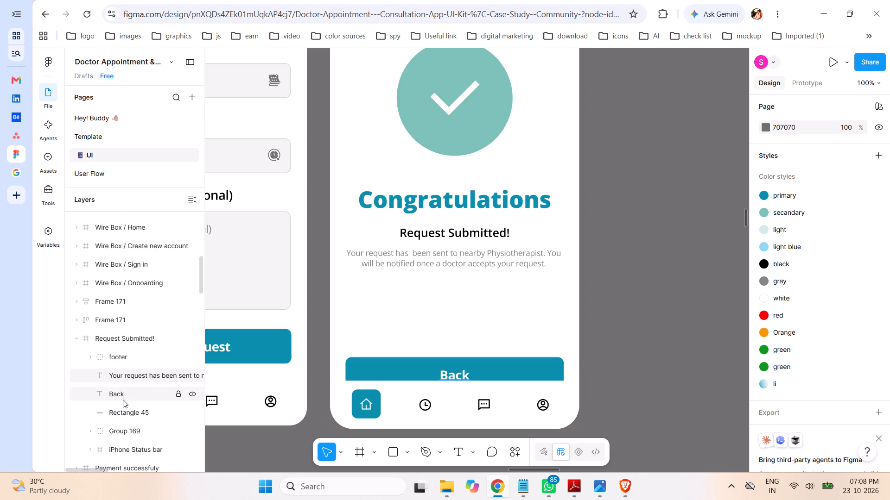
pyautogui.click(131, 395)
pyautogui.keyDown('shift'); pyautogui.click(133, 412); pyautogui.keyUp('shift')
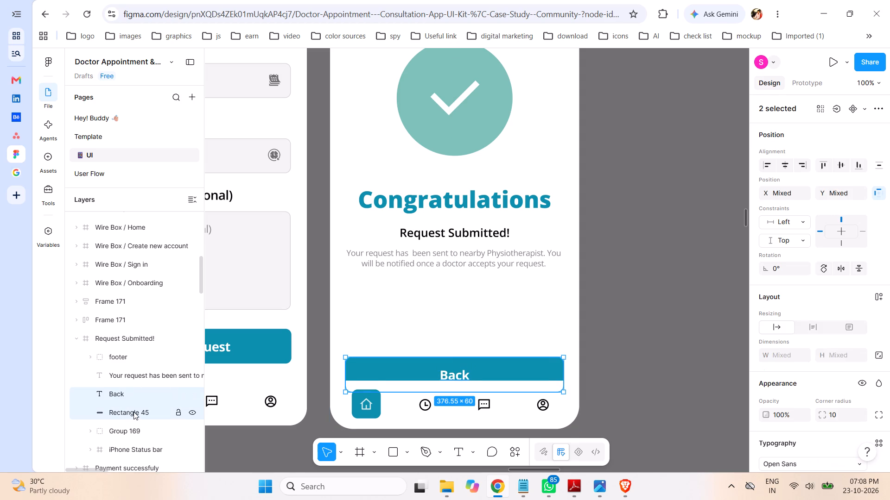
pyautogui.hotkey('shift', 'Up')
pyautogui.hotkey('shift', 'Up')
pyautogui.hotkey('shift', 'Up')
pyautogui.hotkey('shift', 'Up')
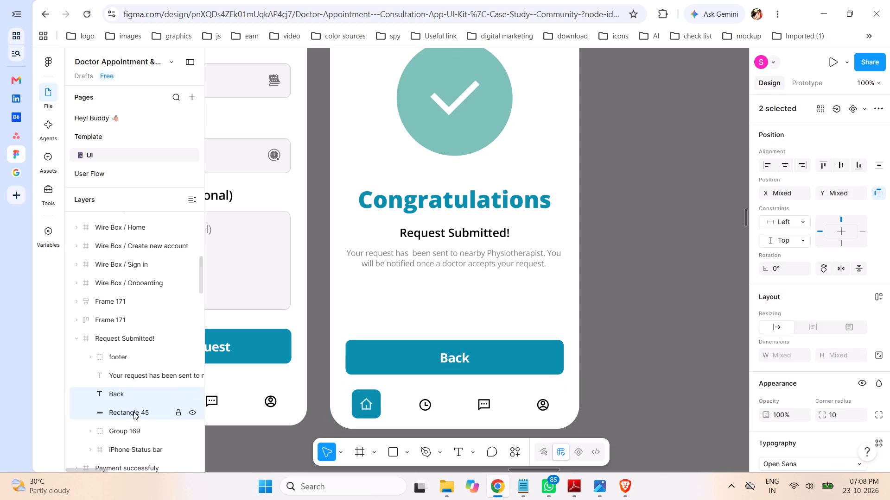
pyautogui.hotkey('shift', 'Up')
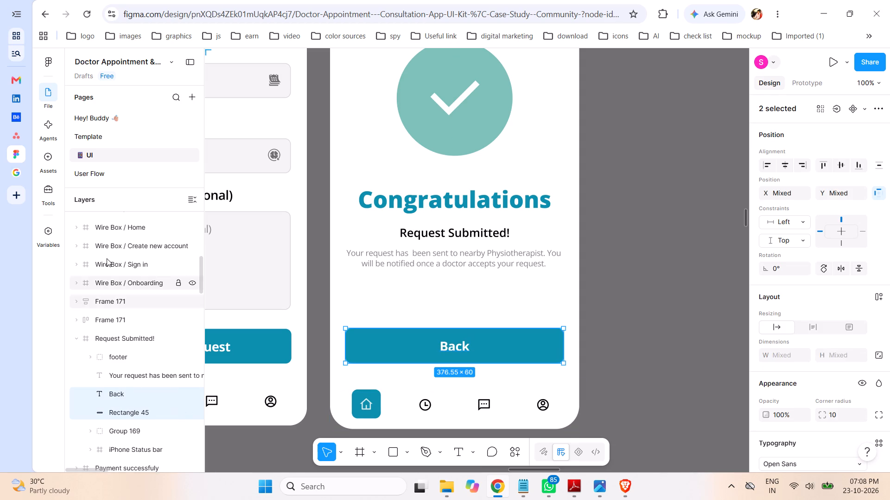
pyautogui.click(655, 313)
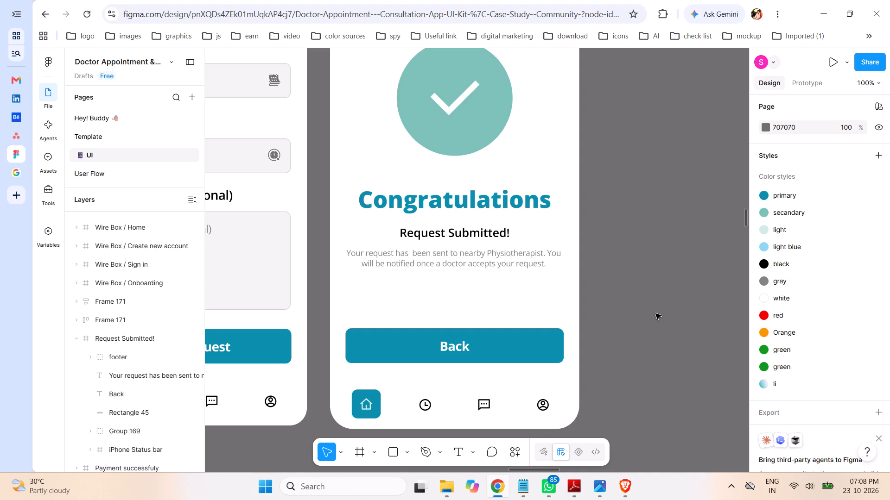
pyautogui.hotkey('ctrl', 's')
# Check the Request Confirmation and Accepted Request designs in the Physiotherapy App UX Flow Atlas image in Photos, and return to Figma.
pyautogui.click(603, 486)
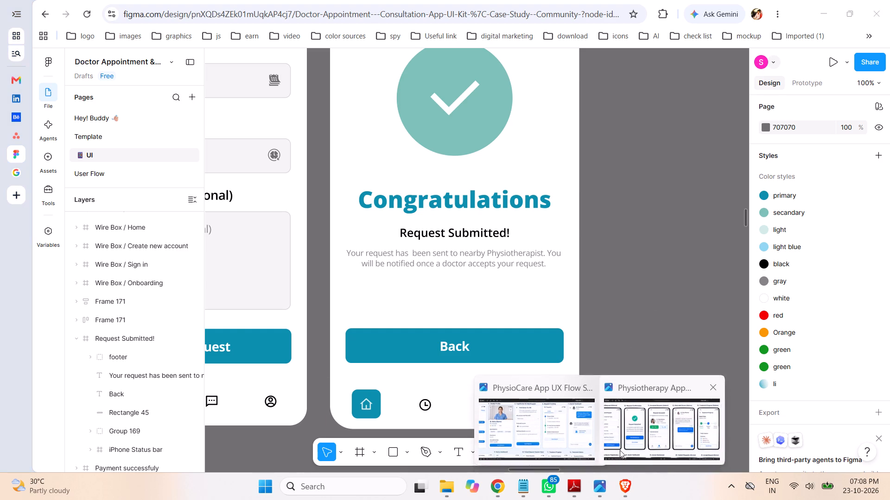
pyautogui.click(639, 444)
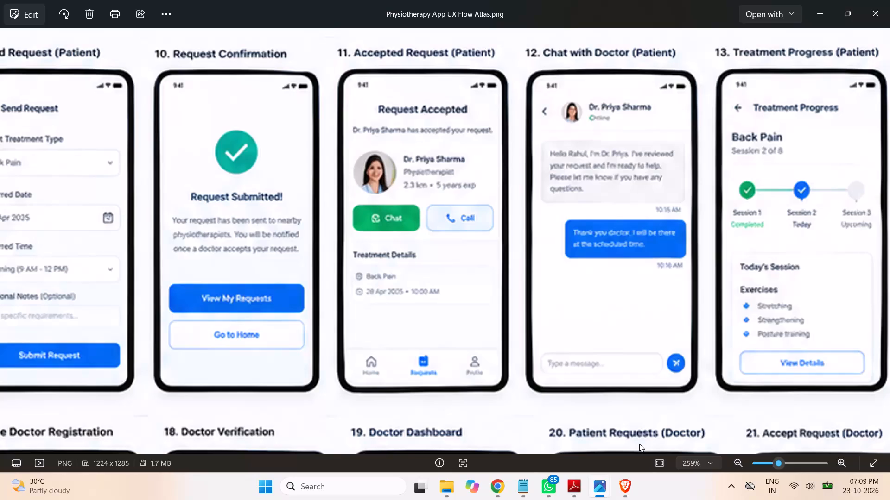
pyautogui.click(500, 487)
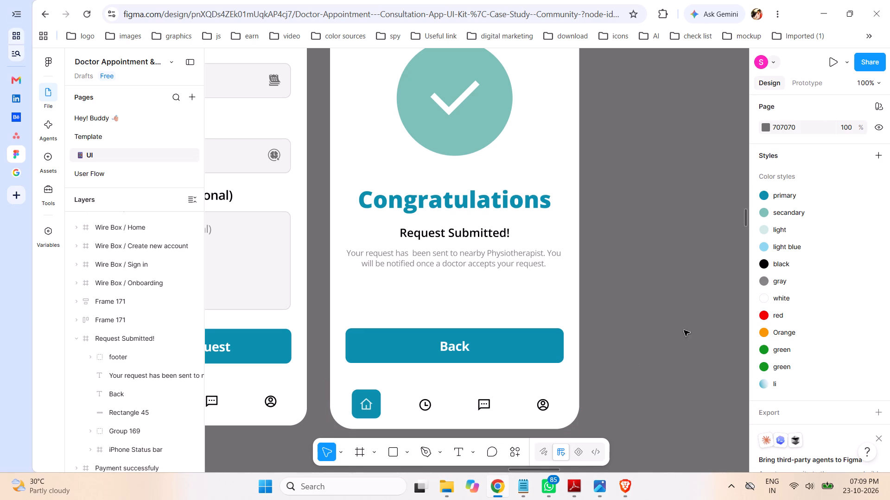
# Save the file and move the separate All Doctors frame farther right, widening the gap after the Request Submitted! frame.
pyautogui.hotkey('ctrl', '-')
pyautogui.hotkey('ctrl', '-')
pyautogui.hotkey('ctrl', '-')
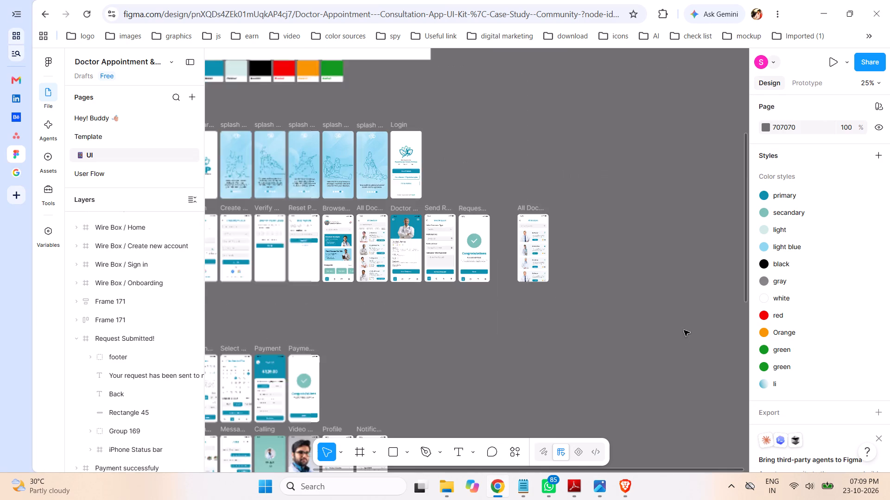
pyautogui.hotkey('ctrl', '-')
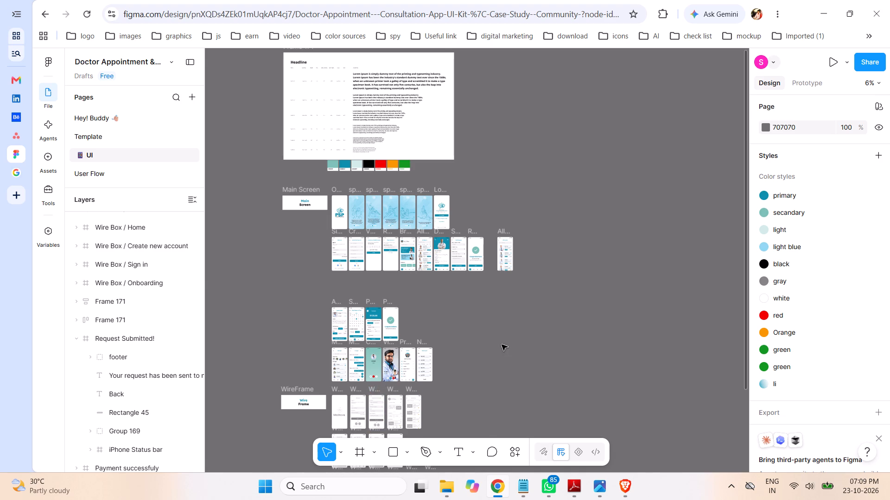
pyautogui.hotkey('ctrl', '=')
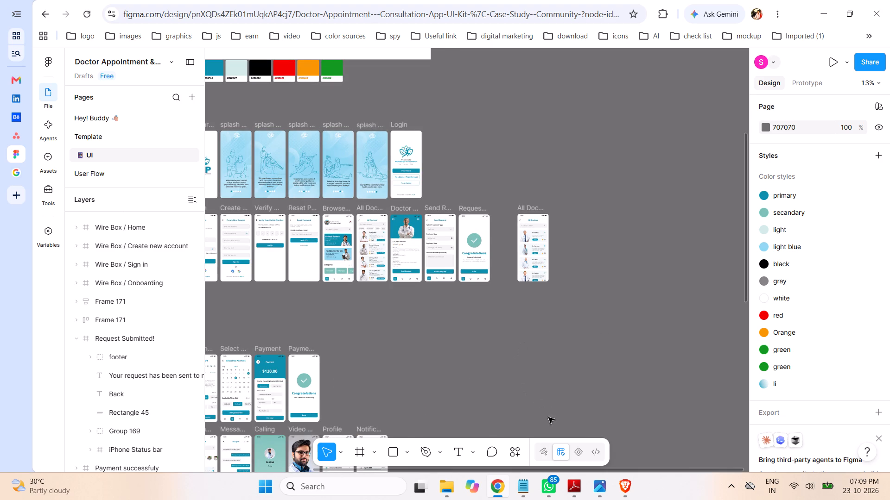
pyautogui.press('space')
pyautogui.press('space')
pyautogui.press('space')
pyautogui.press('space')
pyautogui.press('space')
pyautogui.press('space')
pyautogui.press('space')
pyautogui.press('space')
pyautogui.press('space')
pyautogui.press('space')
pyautogui.press('space')
pyautogui.press('space')
pyautogui.press('space')
pyautogui.press('space')
pyautogui.press('space')
pyautogui.press('space')
pyautogui.press('space')
pyautogui.press('space')
pyautogui.press('space')
pyautogui.press('space')
pyautogui.moveTo(467, 341); pyautogui.dragTo(500, 332)
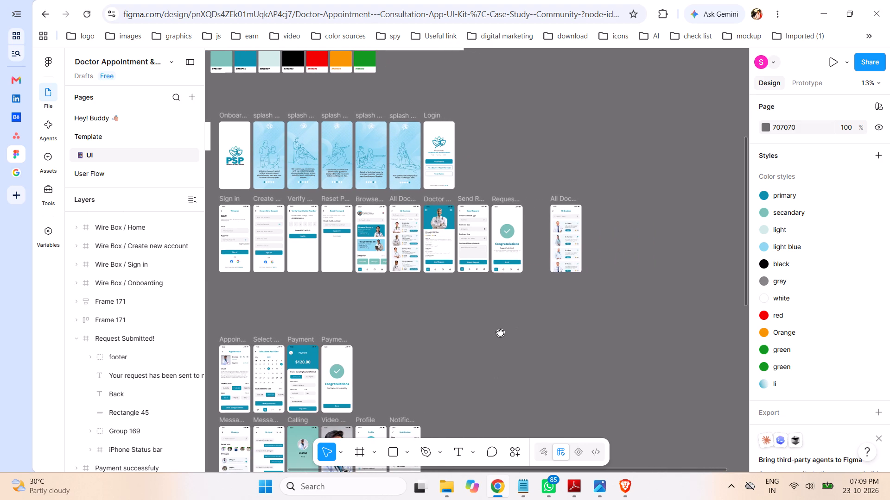
pyautogui.moveTo(500, 332); pyautogui.dragTo(504, 332)
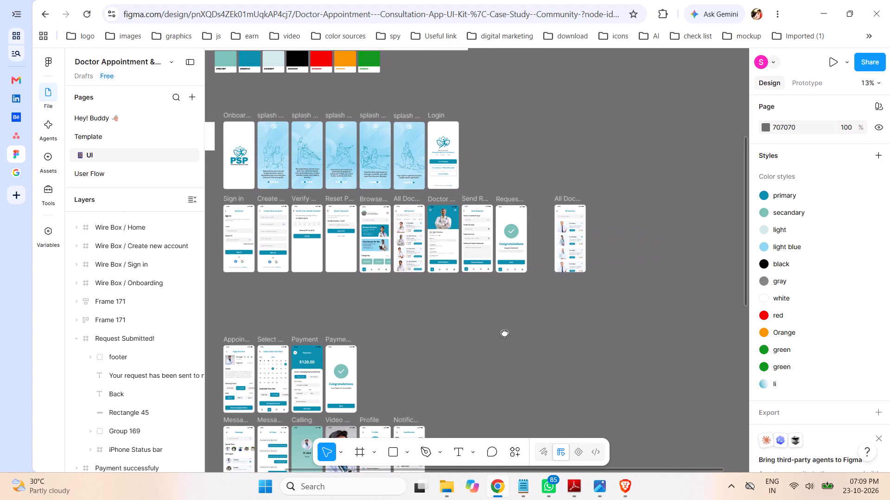
pyautogui.moveTo(504, 332); pyautogui.dragTo(503, 339)
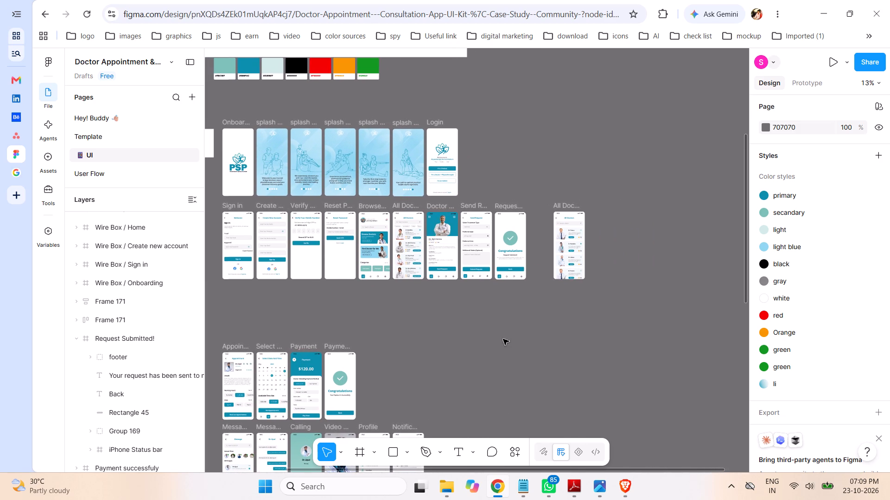
pyautogui.hotkey('ctrl', 's')
pyautogui.moveTo(623, 182); pyautogui.dragTo(547, 297)
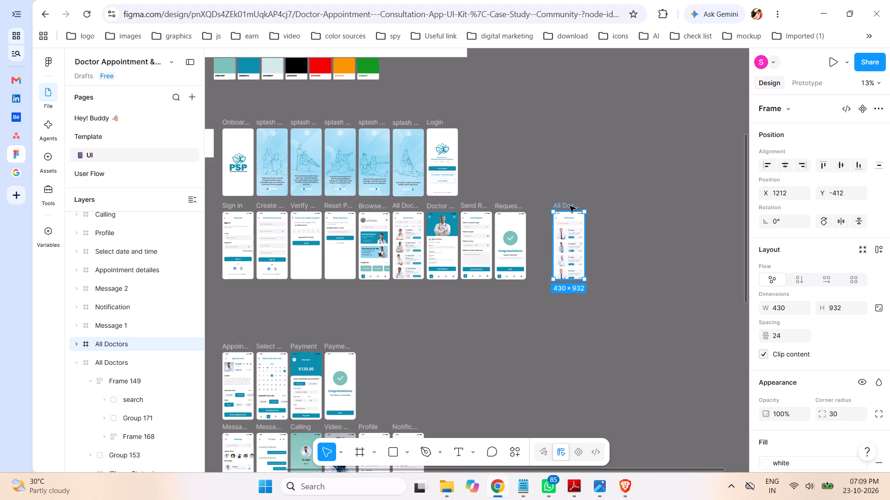
pyautogui.moveTo(570, 206); pyautogui.dragTo(631, 209)
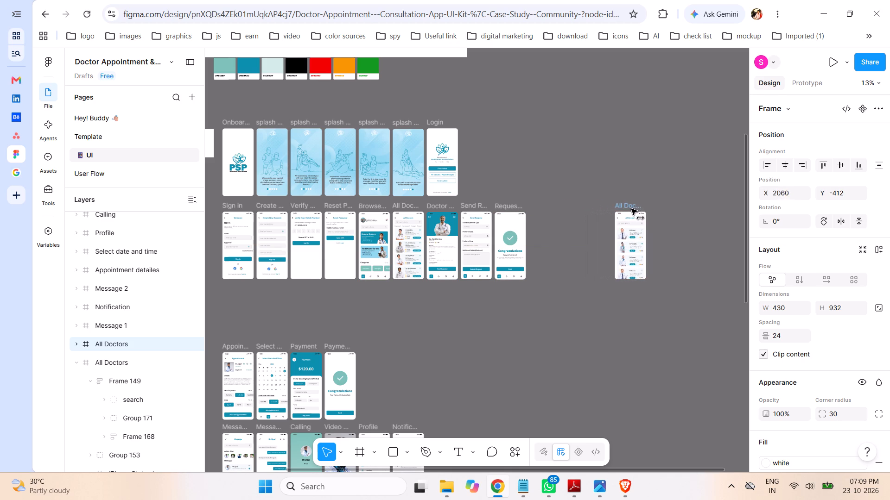
pyautogui.moveTo(631, 209); pyautogui.dragTo(641, 209)
pyautogui.click(578, 294)
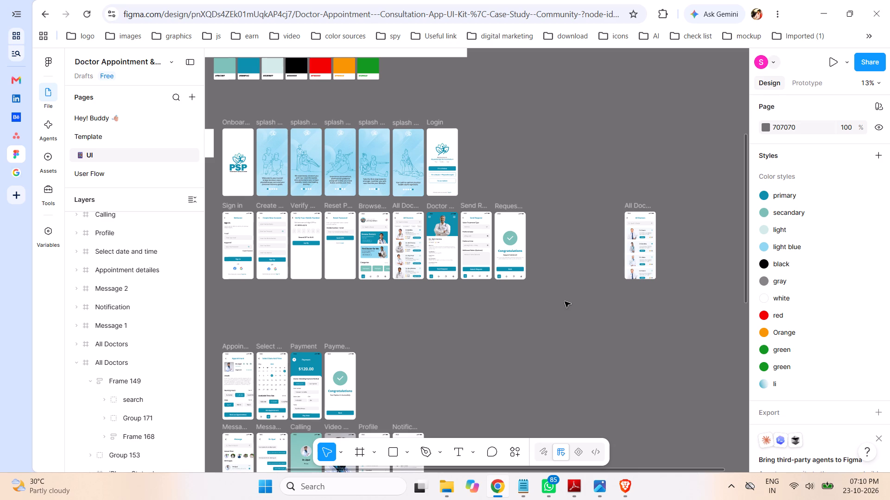
# Examine the bottom buttons and footers of the Doctor Profile, Send Request and Request Submitted! screens up close, and save the file.
pyautogui.press('z')
pyautogui.press('z')
pyautogui.press('z')
pyautogui.press('z')
pyautogui.press('z')
pyautogui.press('z')
pyautogui.press('z')
pyautogui.press('z')
pyautogui.press('z')
pyautogui.press('z')
pyautogui.press('z')
pyautogui.press('z')
pyautogui.press('z')
pyautogui.press('z')
pyautogui.press('z')
pyautogui.press('z')
pyautogui.press('z')
pyautogui.press('z')
pyautogui.press('z')
pyautogui.press('z')
pyautogui.press('z')
pyautogui.click(460, 281)
pyautogui.click(478, 278)
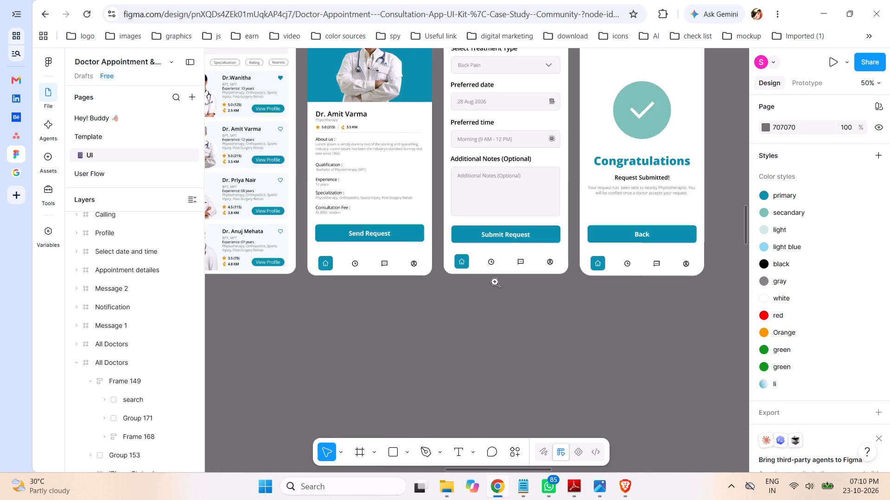
pyautogui.click(502, 276)
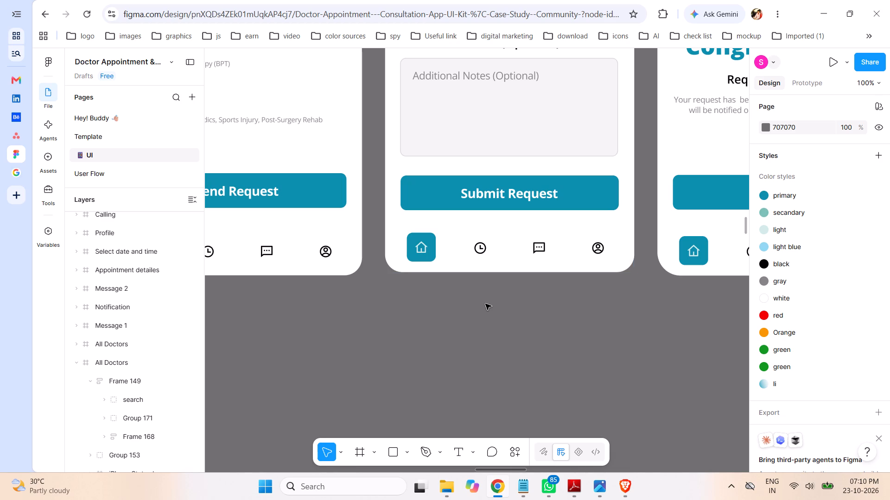
pyautogui.hotkey('ctrl', 's')
# Group the Back label with its button rectangle on the Request Submitted! screen and name the group Back.
pyautogui.press('space')
pyautogui.press('space')
pyautogui.press('space')
pyautogui.press('space')
pyautogui.press('space')
pyautogui.press('space')
pyautogui.press('space')
pyautogui.press('space')
pyautogui.press('space')
pyautogui.press('space')
pyautogui.press('space')
pyautogui.press('space')
pyautogui.press('space')
pyautogui.press('space')
pyautogui.press('space')
pyautogui.press('space')
pyautogui.press('space')
pyautogui.press('space')
pyautogui.press('space')
pyautogui.press('space')
pyautogui.moveTo(601, 347); pyautogui.dragTo(273, 375)
pyautogui.moveTo(438, 369); pyautogui.dragTo(409, 375)
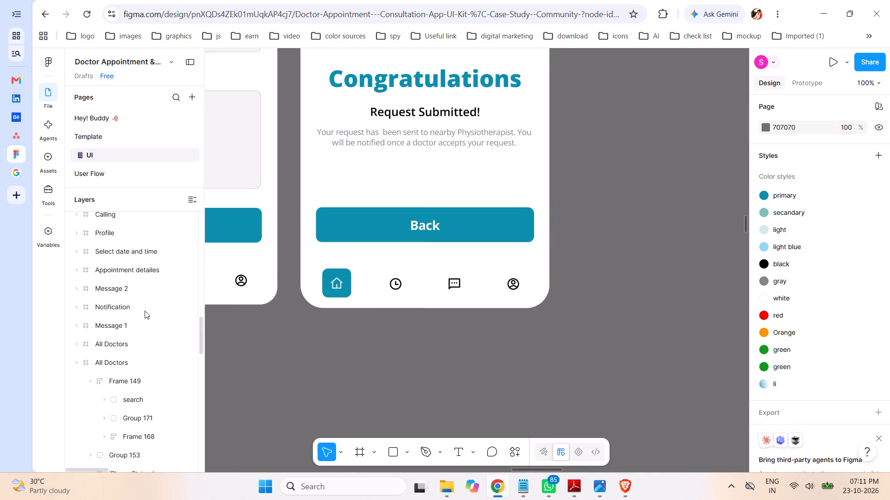
pyautogui.scroll(-1, 148, 335)
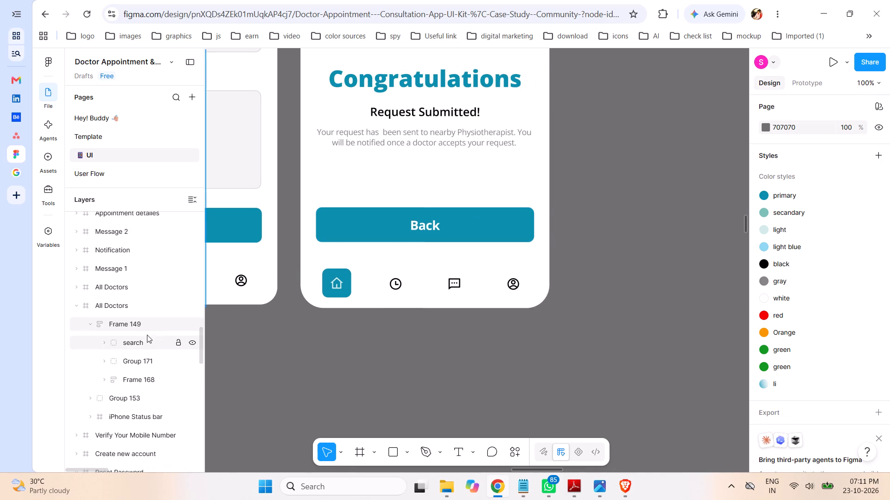
pyautogui.click(426, 231)
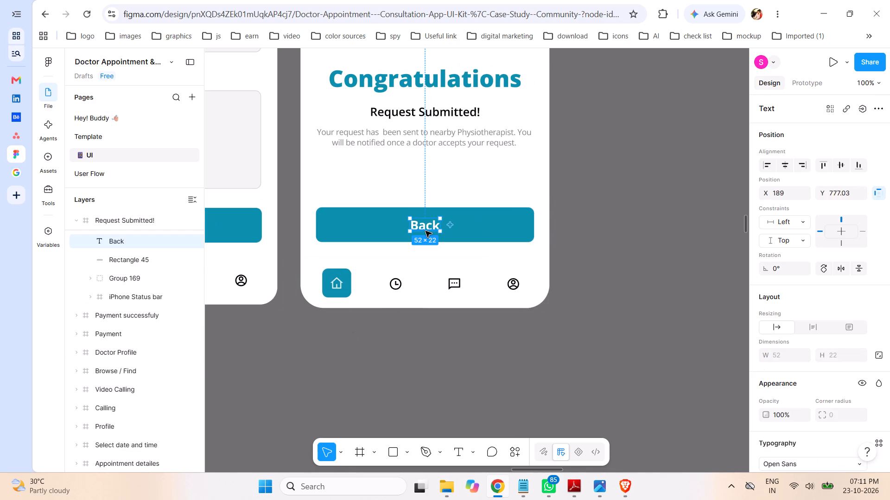
pyautogui.keyDown('shift'); pyautogui.click(478, 231); pyautogui.keyUp('shift')
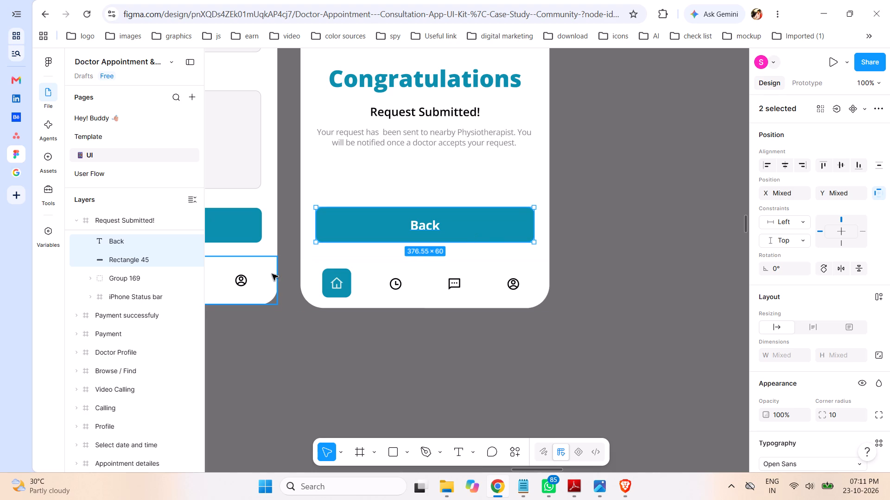
pyautogui.hotkey('ctrl', 'g')
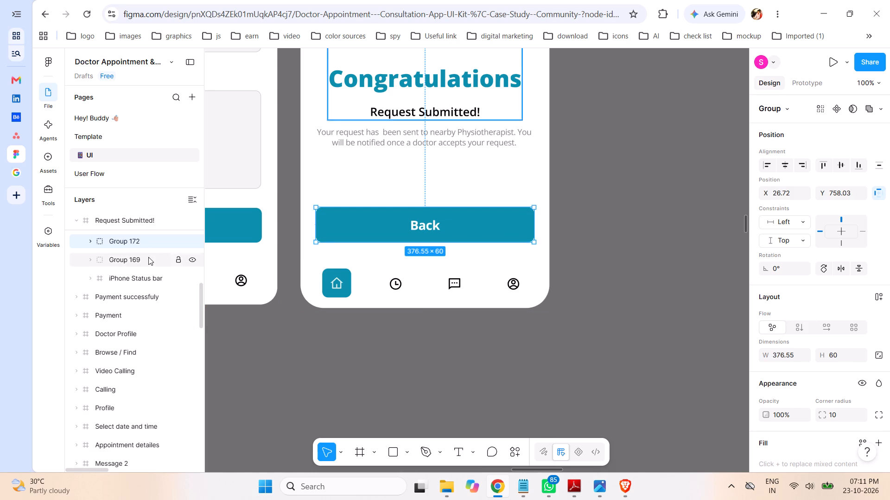
pyautogui.doubleClick(127, 242)
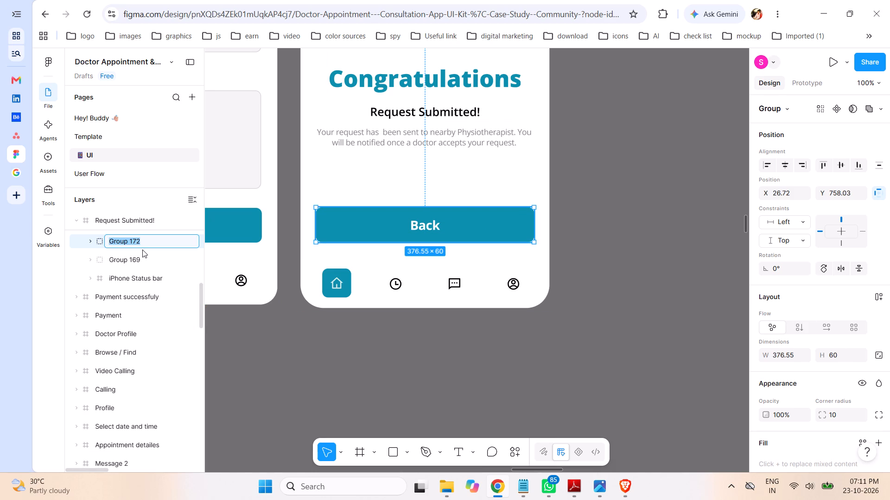
pyautogui.hotkey('shift', 'b')
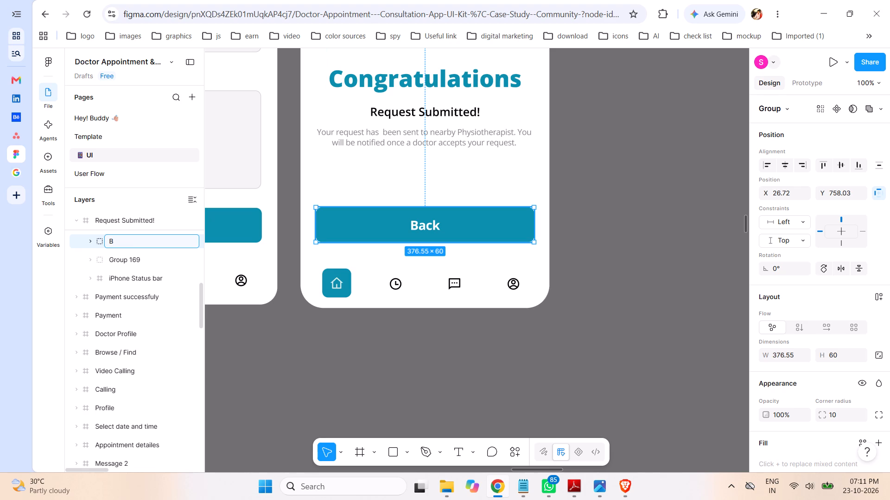
pyautogui.write('ack')
pyautogui.click(381, 368)
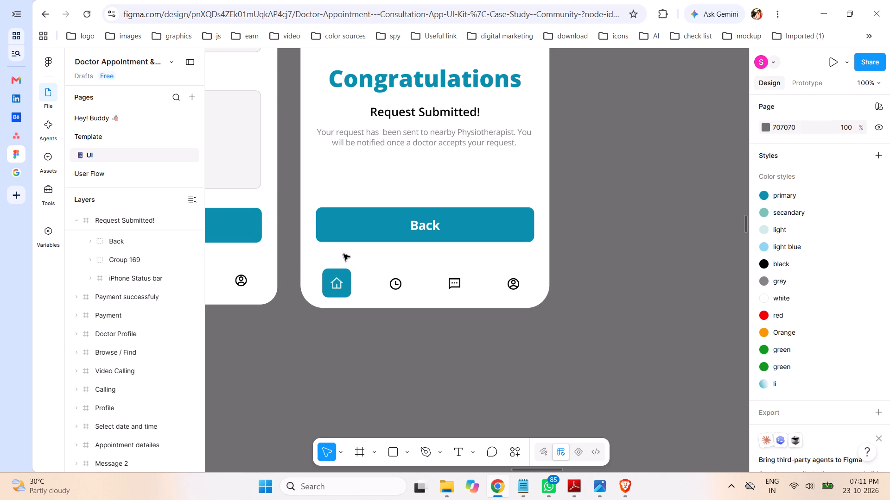
# Duplicate the Back button group directly above the original, placing the copy at Y 677 with a gap of about 21 px.
pyautogui.scroll(7, 461, 245)
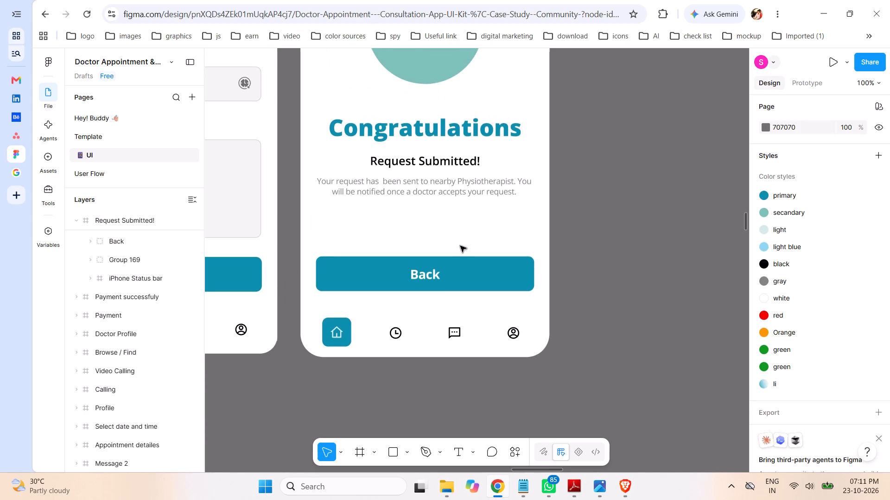
pyautogui.scroll(1, 460, 246)
pyautogui.click(450, 289)
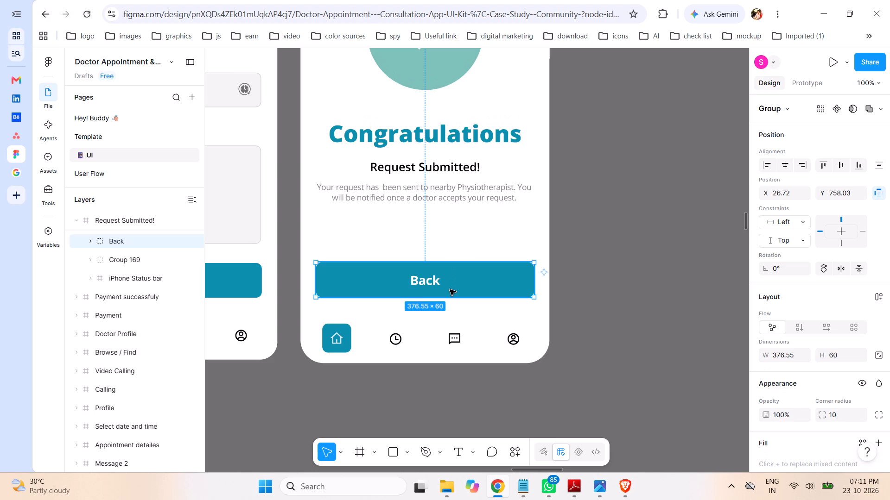
pyautogui.keyDown('alt'); pyautogui.moveTo(450, 287); pyautogui.dragTo(450, 249); pyautogui.keyUp('alt')
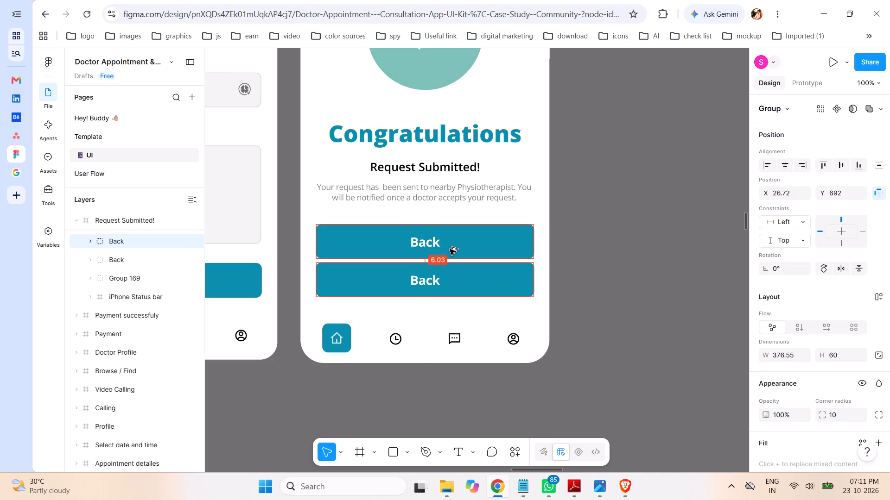
pyautogui.keyDown('alt'); pyautogui.moveTo(450, 249); pyautogui.dragTo(450, 244); pyautogui.keyUp('alt')
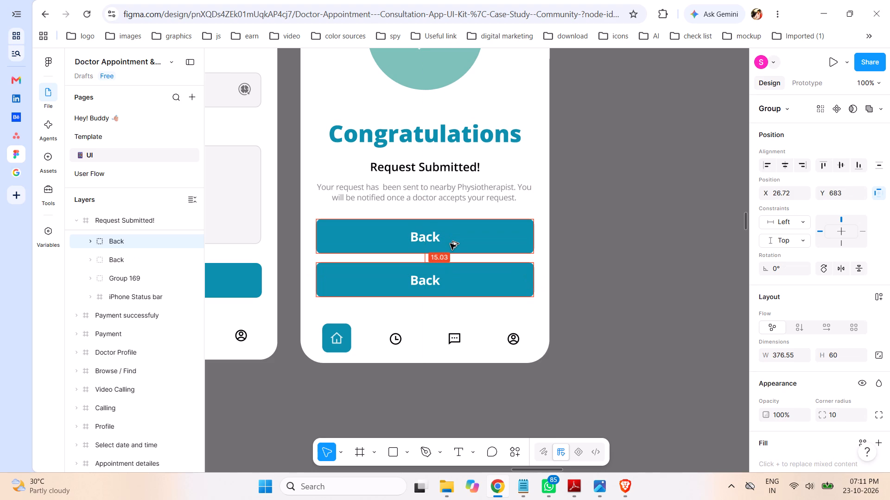
pyautogui.keyDown('alt'); pyautogui.moveTo(450, 244); pyautogui.dragTo(450, 243); pyautogui.keyUp('alt')
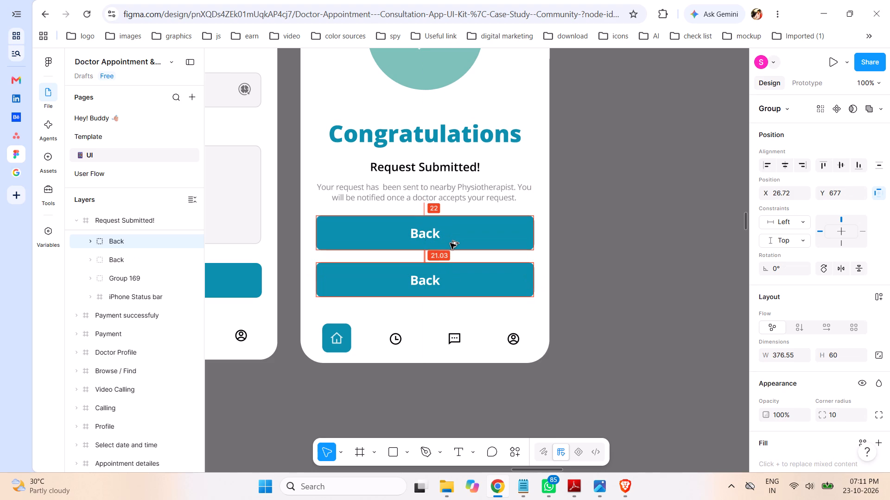
pyautogui.keyDown('alt'); pyautogui.moveTo(450, 243); pyautogui.dragTo(450, 240); pyautogui.keyUp('alt')
pyautogui.keyDown('alt'); pyautogui.moveTo(450, 240); pyautogui.dragTo(450, 240); pyautogui.keyUp('alt')
pyautogui.click(635, 285)
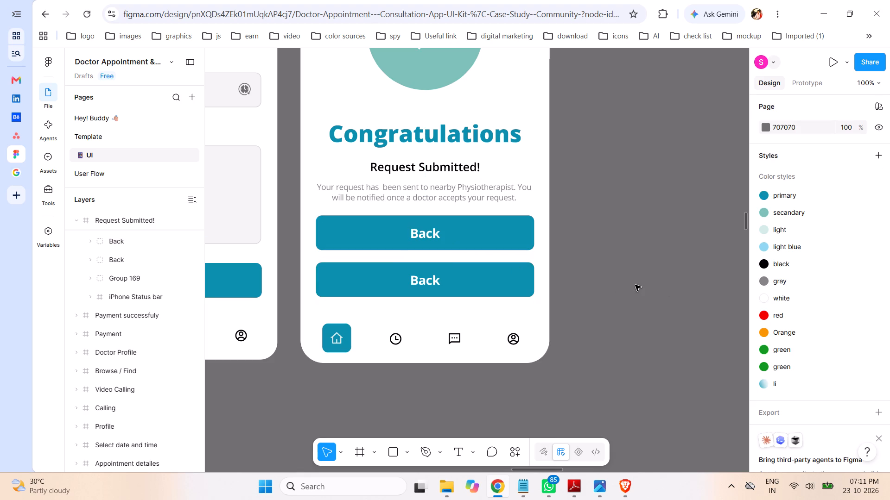
# Add a 1 px inside stroke to the upper Back button's rectangle, sampling the button's own colour 0B8FAC.
pyautogui.click(396, 246)
pyautogui.click(91, 243)
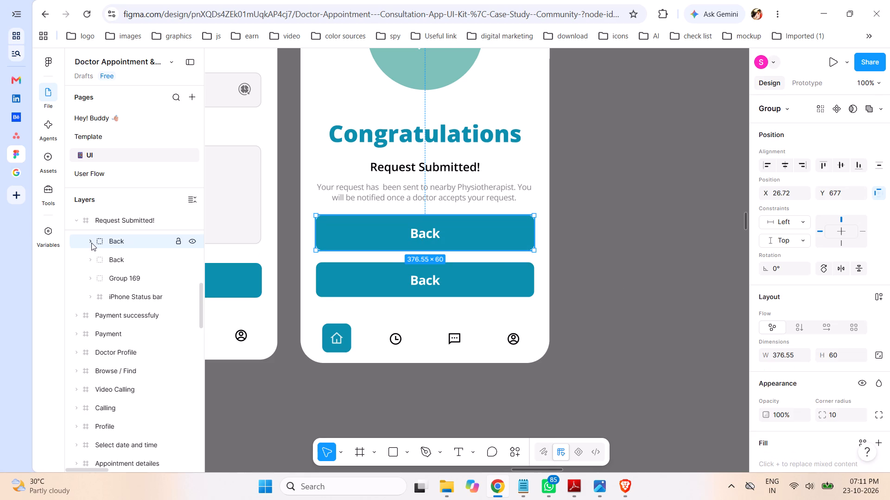
pyautogui.click(136, 280)
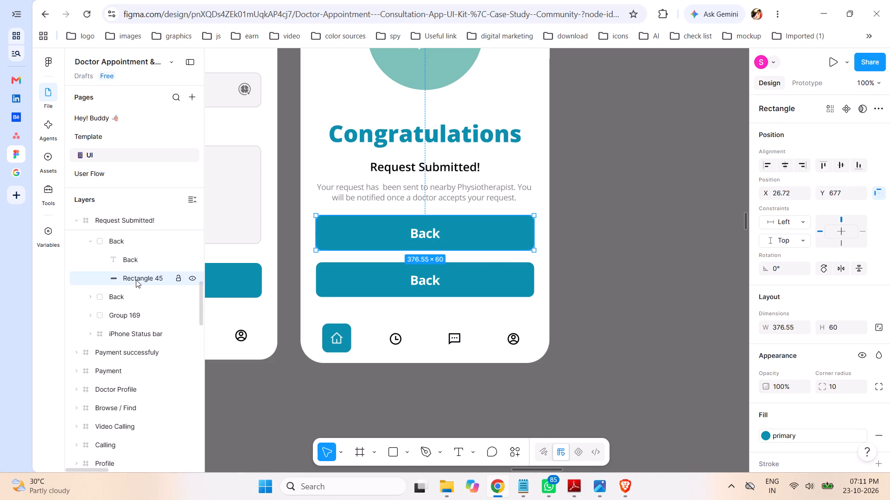
pyautogui.scroll(1, 824, 349)
pyautogui.scroll(-1, 825, 349)
pyautogui.scroll(3, 824, 347)
pyautogui.scroll(-4, 823, 346)
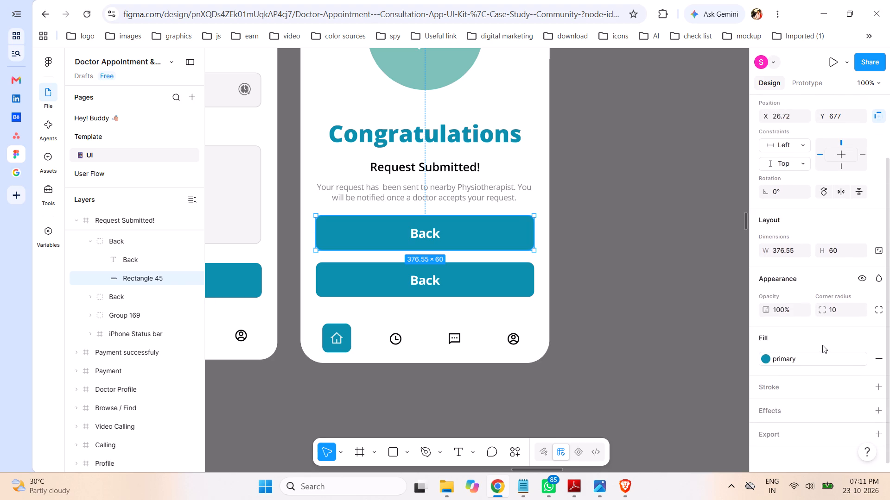
pyautogui.click(810, 386)
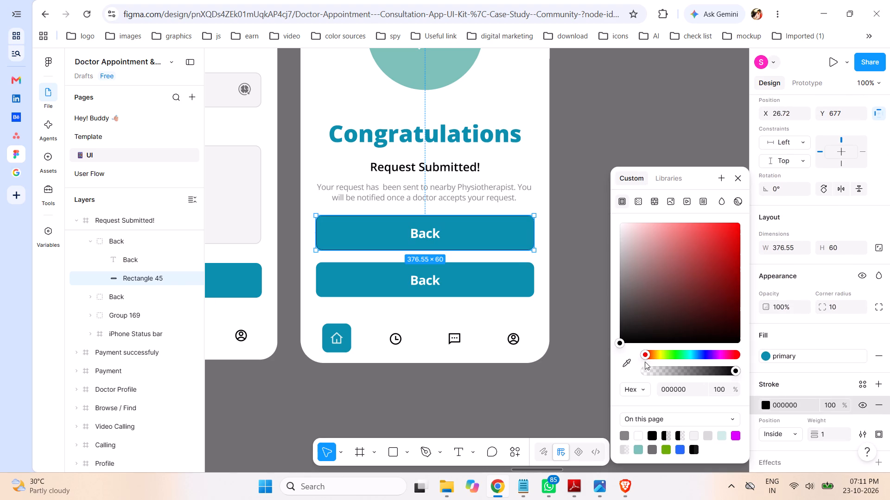
pyautogui.click(625, 363)
pyautogui.click(472, 232)
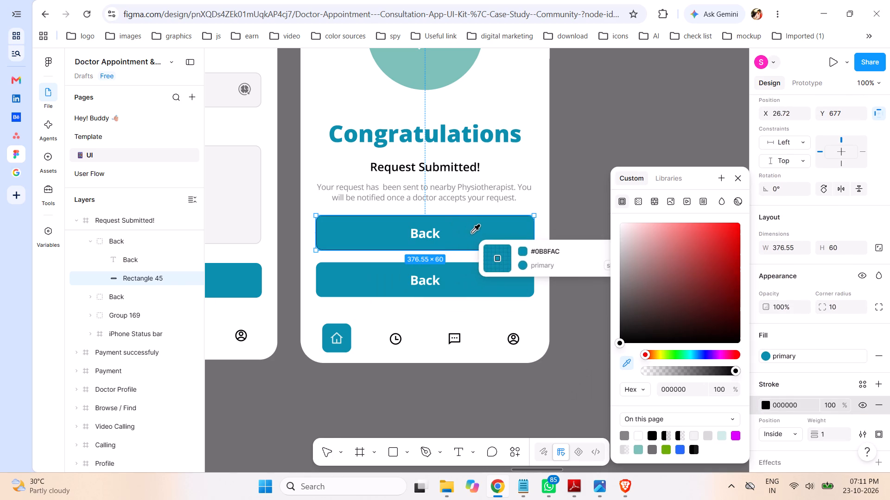
pyautogui.click(737, 178)
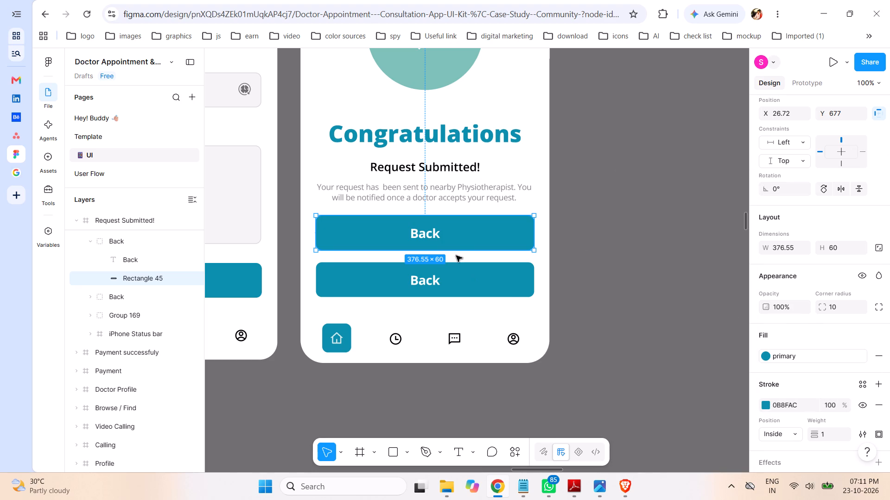
# Change the fill of the upper button's Back label to the primary colour style.
pyautogui.click(129, 258)
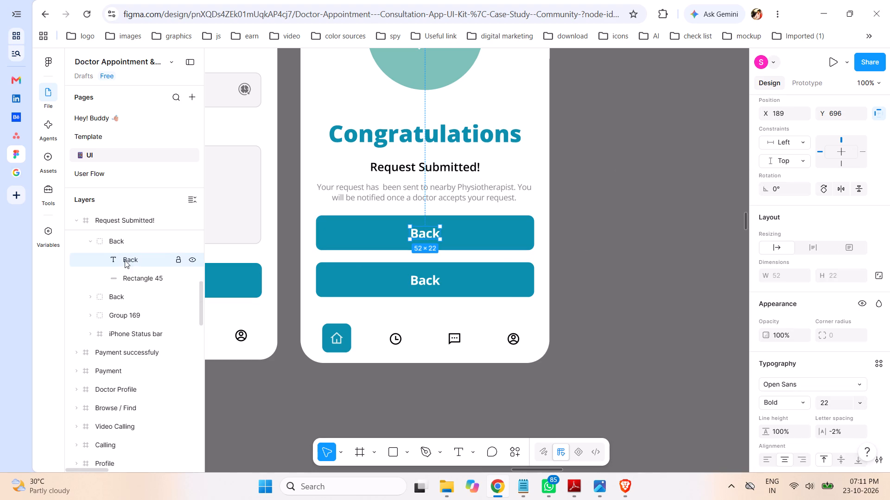
pyautogui.doubleClick(128, 259)
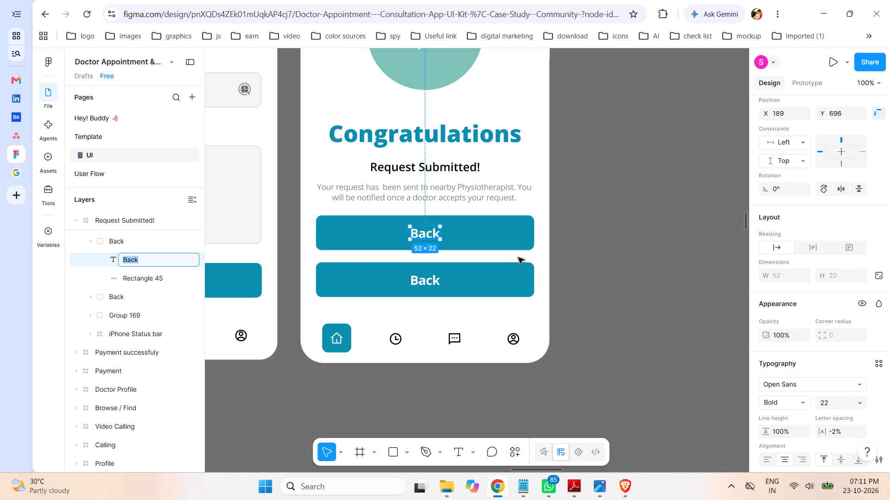
pyautogui.doubleClick(414, 234)
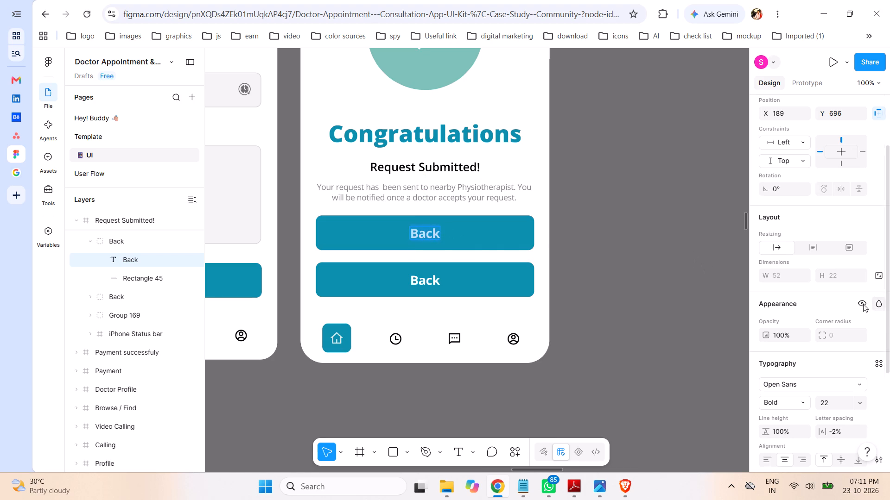
pyautogui.scroll(-1, 862, 303)
pyautogui.scroll(2, 862, 303)
pyautogui.scroll(-4, 861, 303)
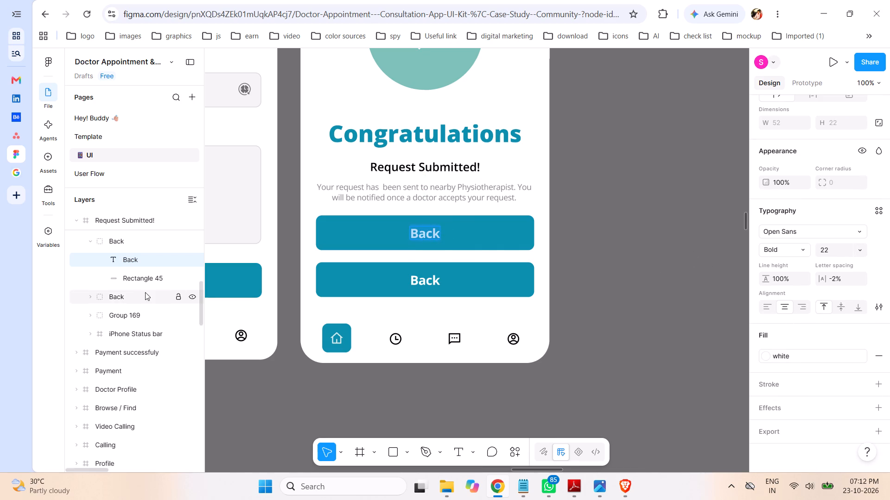
pyautogui.scroll(3, 831, 319)
pyautogui.scroll(-1, 826, 305)
pyautogui.scroll(3, 826, 305)
pyautogui.scroll(-2, 826, 305)
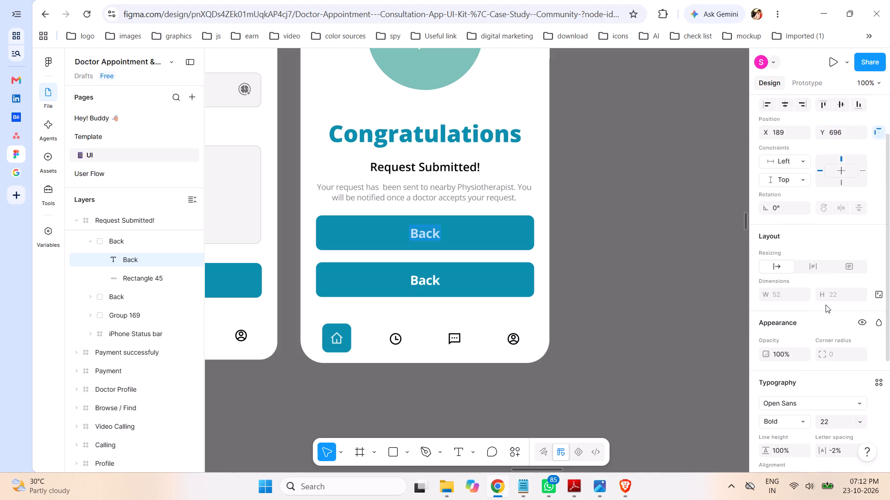
pyautogui.scroll(-4, 826, 305)
pyautogui.scroll(3, 823, 305)
pyautogui.scroll(-1, 822, 305)
pyautogui.scroll(1, 821, 304)
pyautogui.scroll(-5, 827, 307)
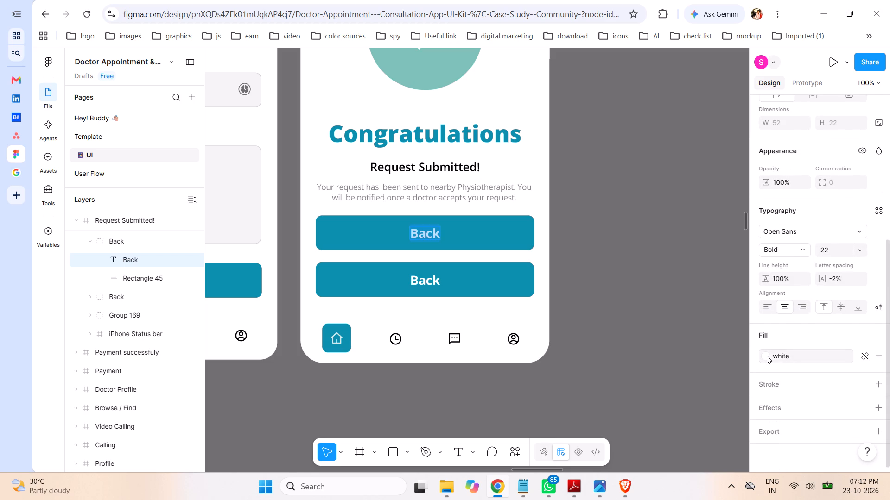
pyautogui.click(767, 356)
pyautogui.scroll(1, 666, 318)
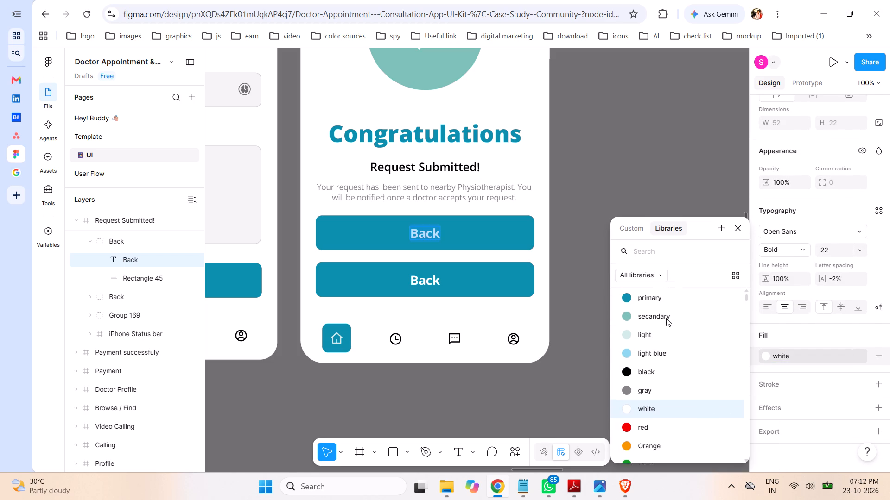
pyautogui.scroll(1, 666, 318)
pyautogui.click(661, 302)
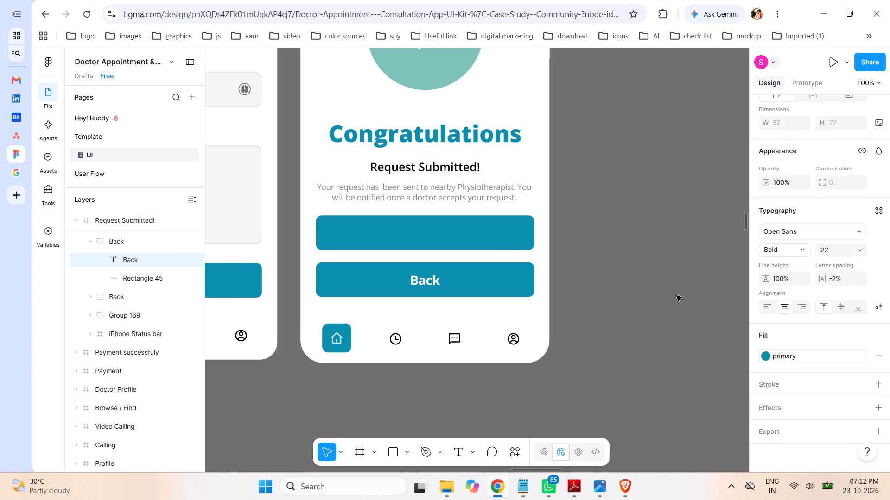
pyautogui.click(520, 240)
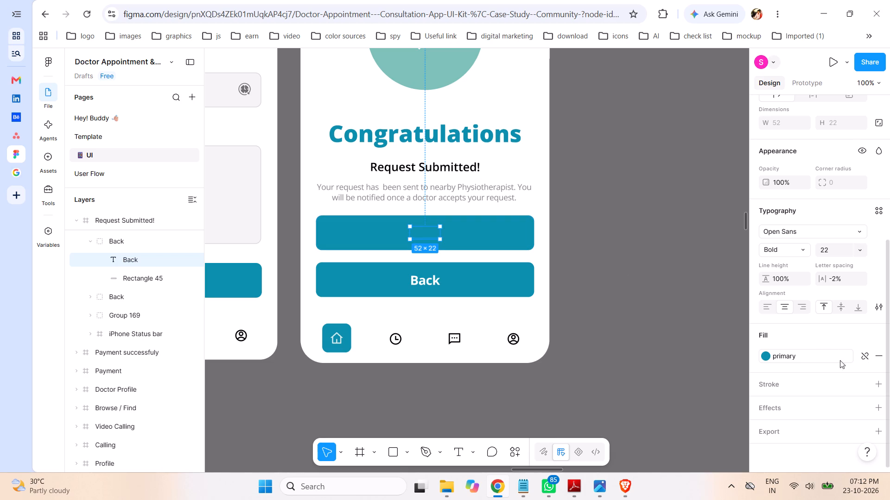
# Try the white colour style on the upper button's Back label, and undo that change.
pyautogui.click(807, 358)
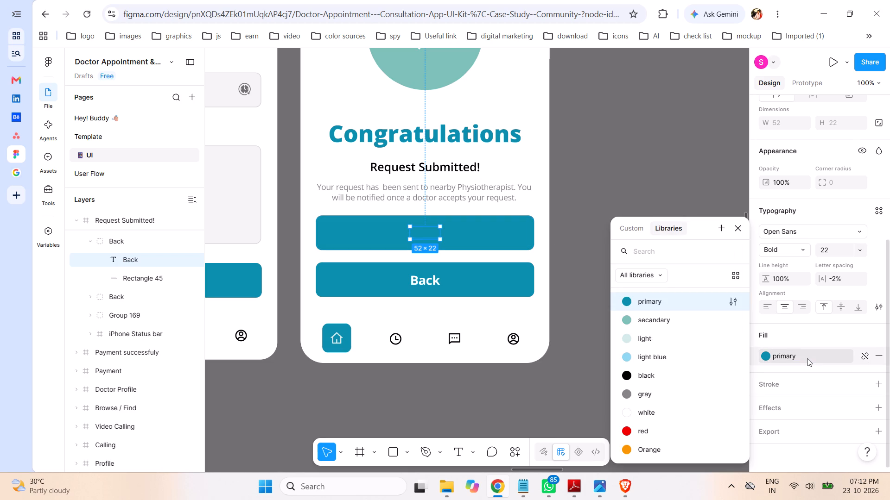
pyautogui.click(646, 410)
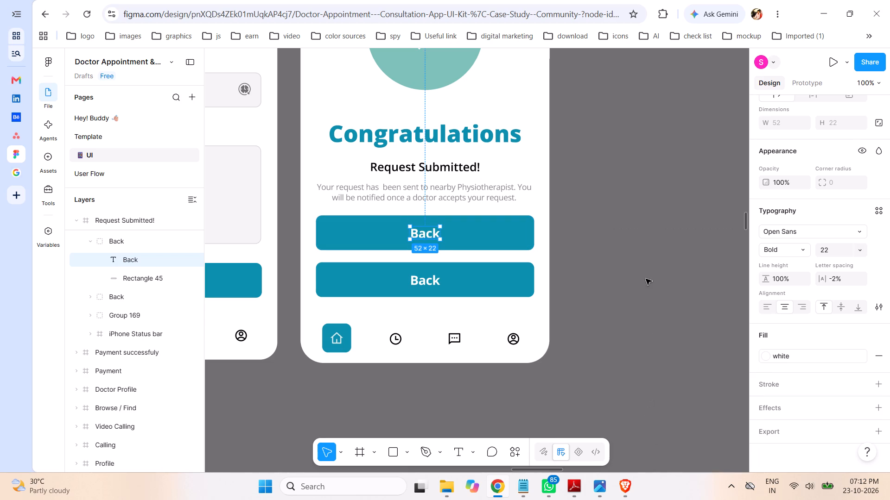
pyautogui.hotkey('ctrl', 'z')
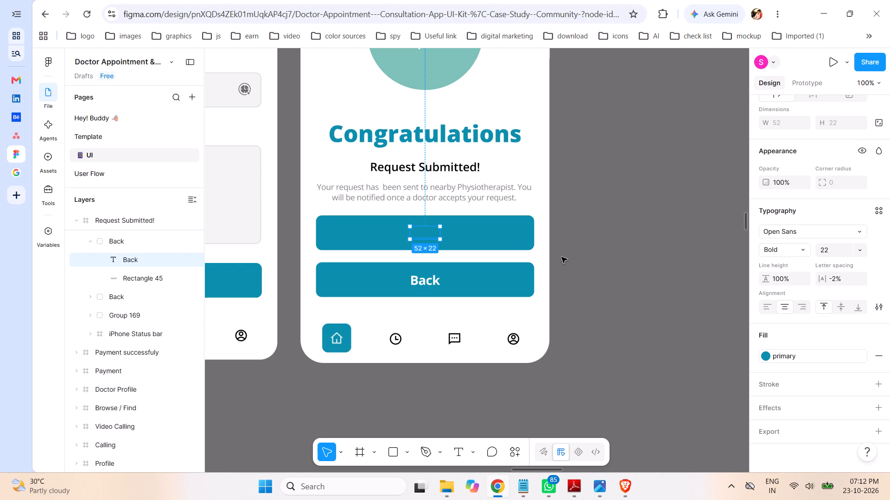
# Change the fill of the upper Back button group on the Request Submitted! screen to the white colour style.
pyautogui.click(584, 237)
pyautogui.click(516, 236)
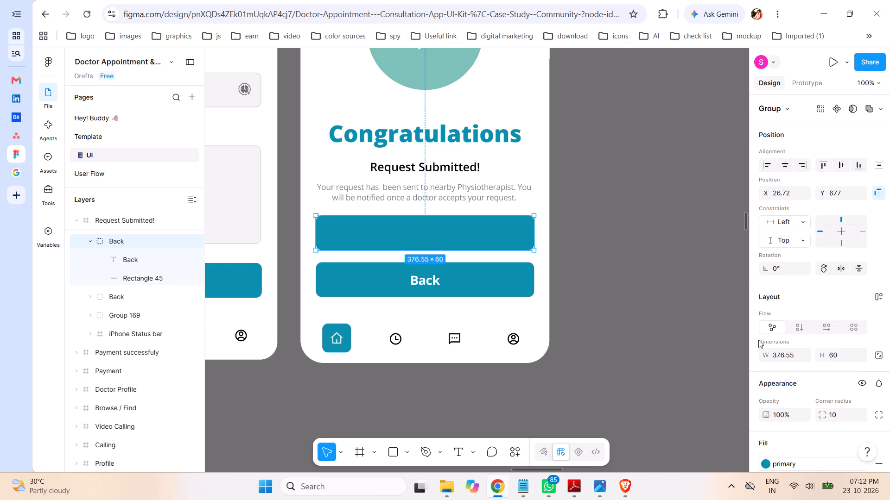
pyautogui.scroll(-2, 817, 335)
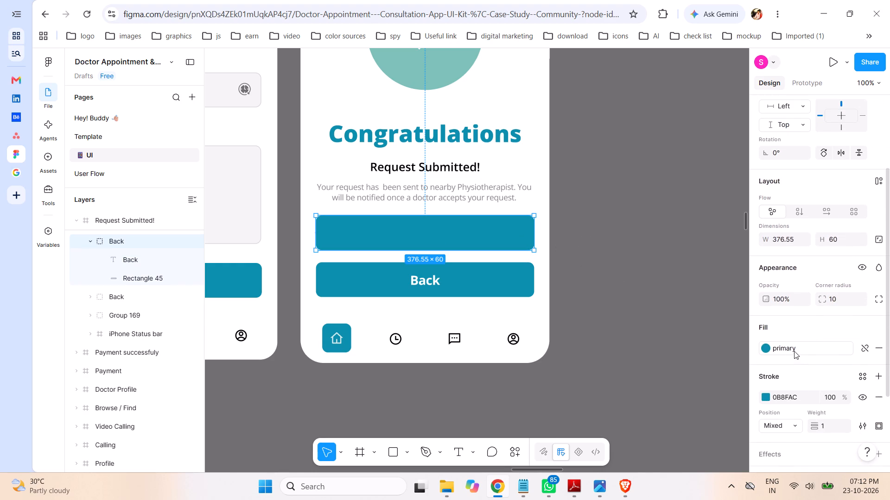
pyautogui.click(766, 349)
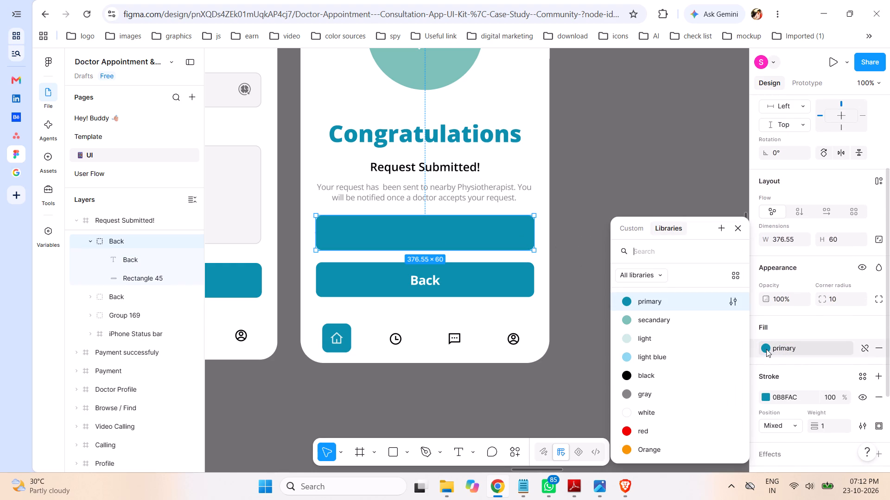
pyautogui.click(653, 412)
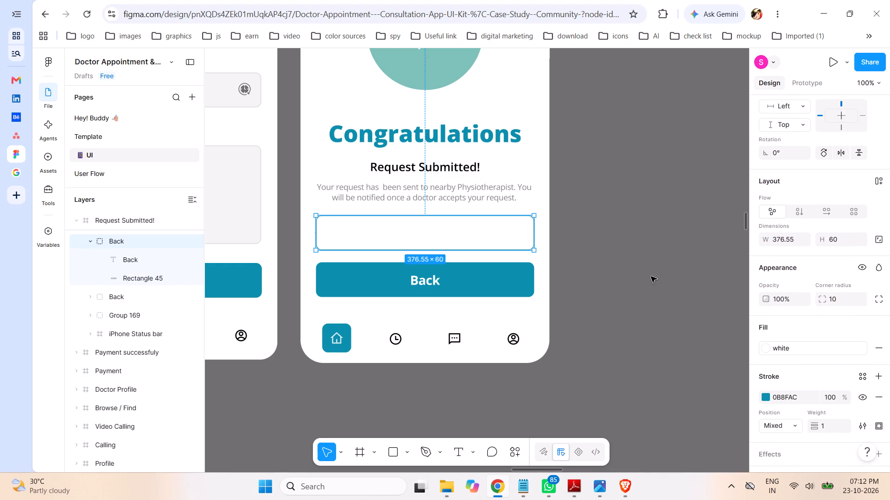
pyautogui.click(651, 276)
# Set the fill of the upper button's Back text label to the primary colour style.
pyautogui.click(429, 236)
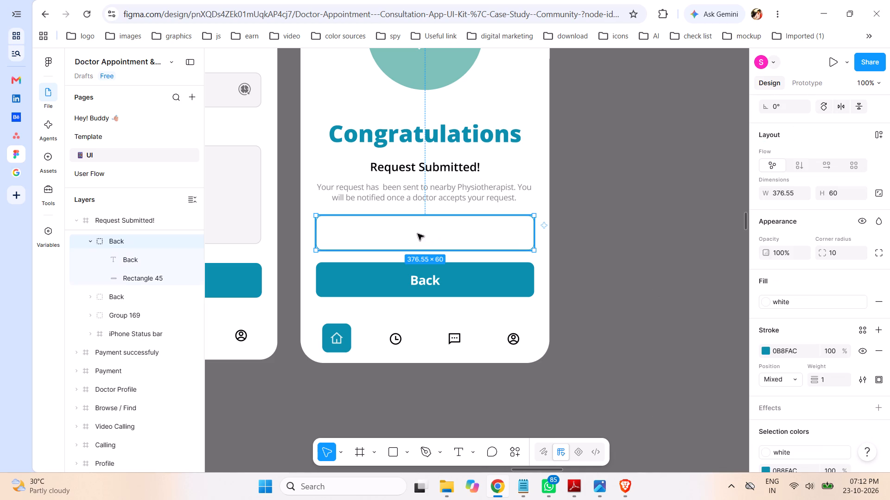
pyautogui.click(418, 234)
pyautogui.click(439, 234)
pyautogui.click(462, 234)
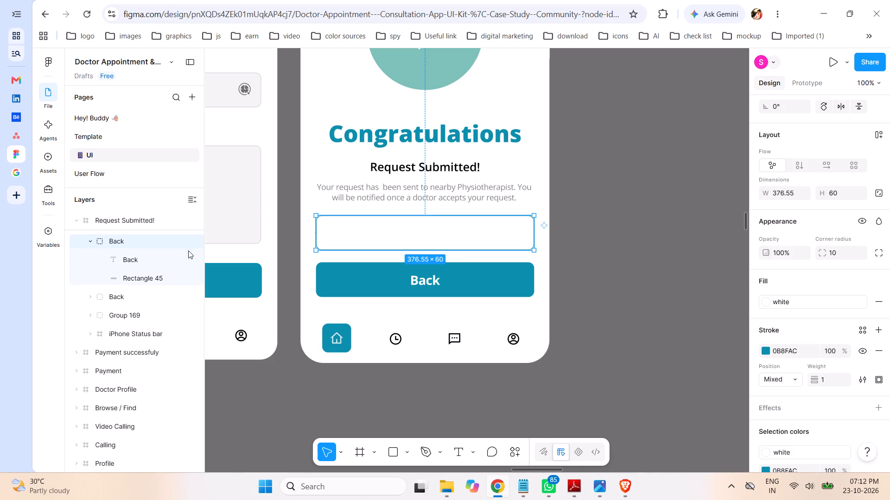
pyautogui.click(126, 261)
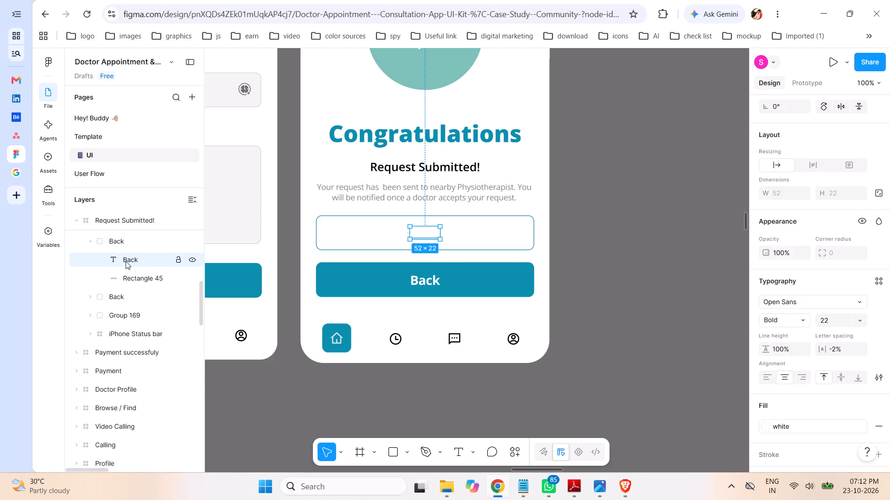
pyautogui.scroll(-5, 859, 309)
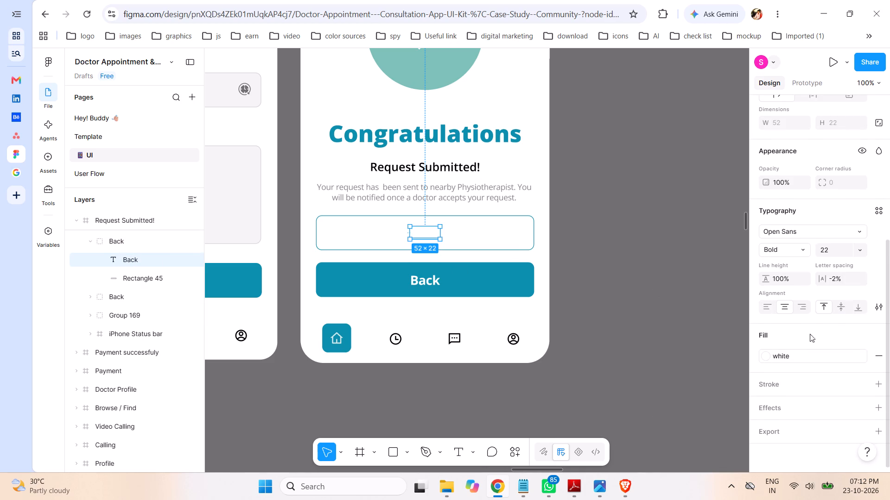
pyautogui.click(767, 356)
pyautogui.scroll(1, 686, 331)
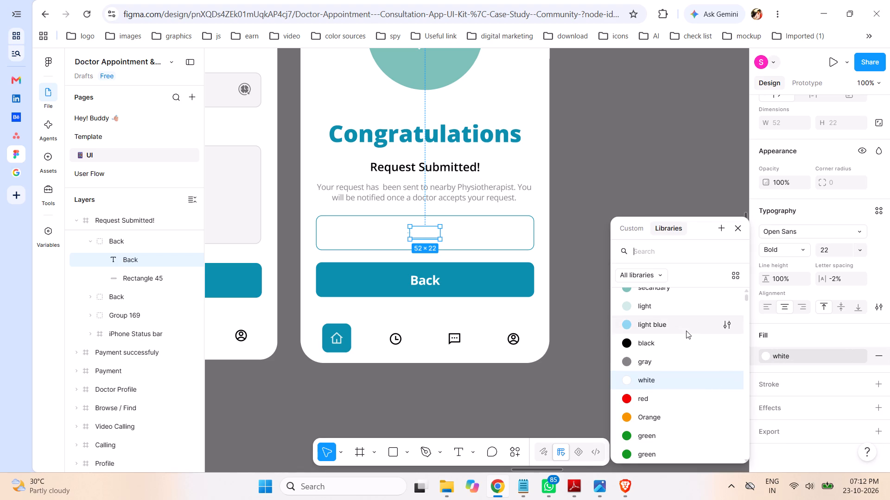
pyautogui.click(648, 300)
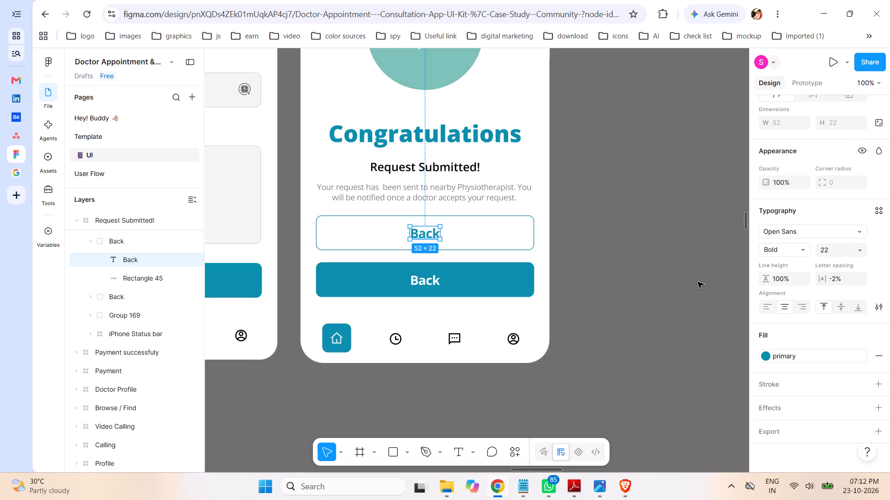
# Switch to Notepad to get the Request Tracking wording for the upper button's label.
pyautogui.click(521, 487)
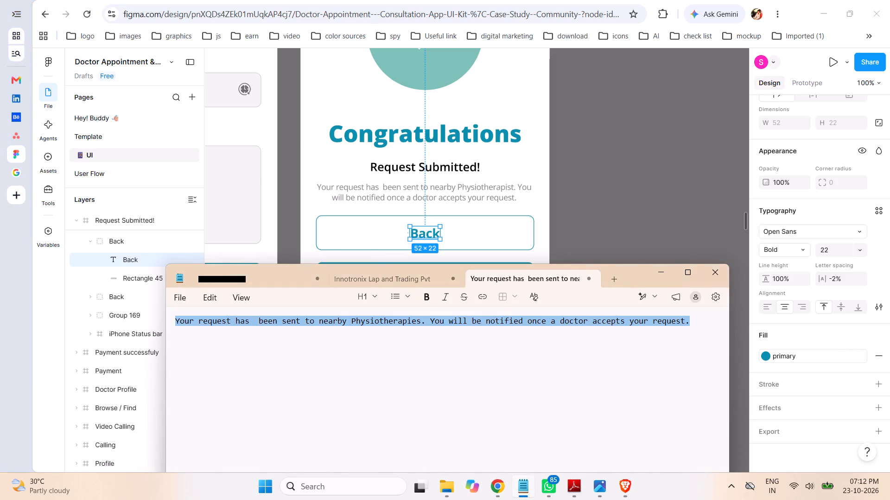
# Undo the recent text edits in Notepad back to the label list that starts with Request Tracking.
pyautogui.hotkey('ctrl', 'z')
pyautogui.hotkey('ctrl', 'z')
pyautogui.hotkey('ctrl', 'z')
pyautogui.hotkey('ctrl', 'z')
pyautogui.hotkey('ctrl', 'z')
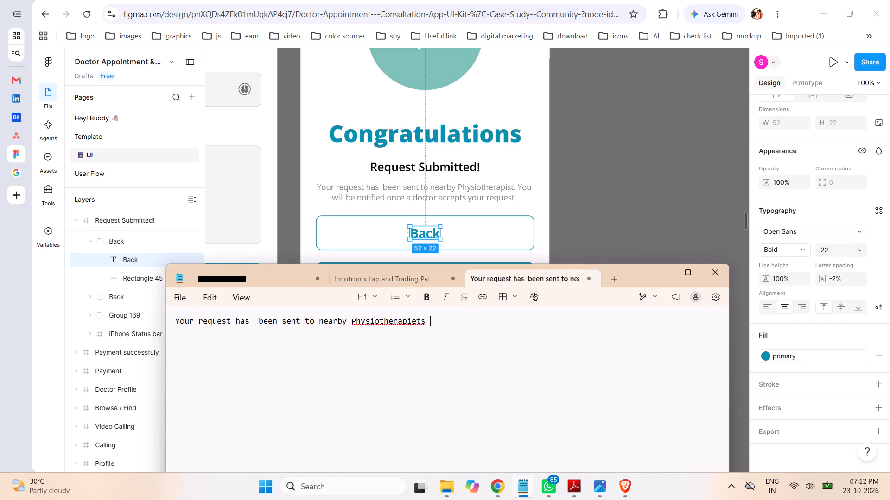
pyautogui.hotkey('ctrl', 'z')
pyautogui.hotkey('ctrl', 'z')
pyautogui.hotkey('ctrl', 'z')
pyautogui.hotkey('ctrl', 'z')
pyautogui.hotkey('ctrl', 'z')
pyautogui.hotkey('ctrl', 'z')
pyautogui.hotkey('ctrl', 'z')
pyautogui.hotkey('ctrl', 'z')
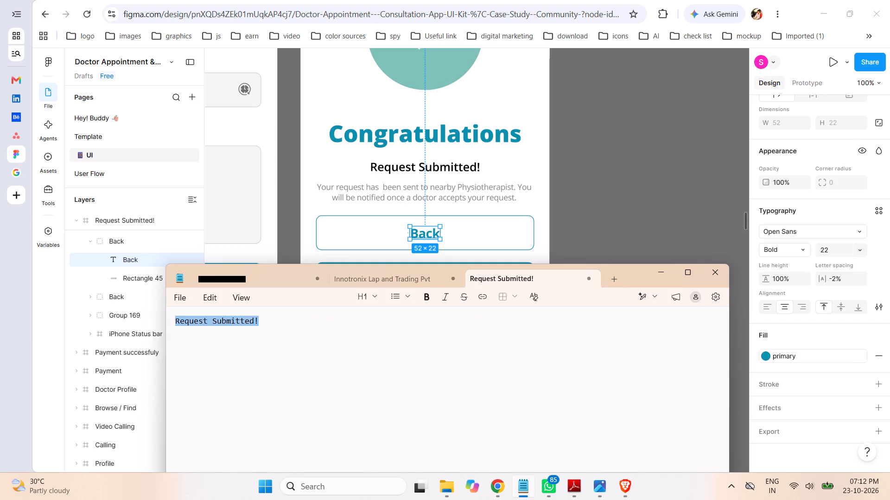
pyautogui.hotkey('ctrl', 'z')
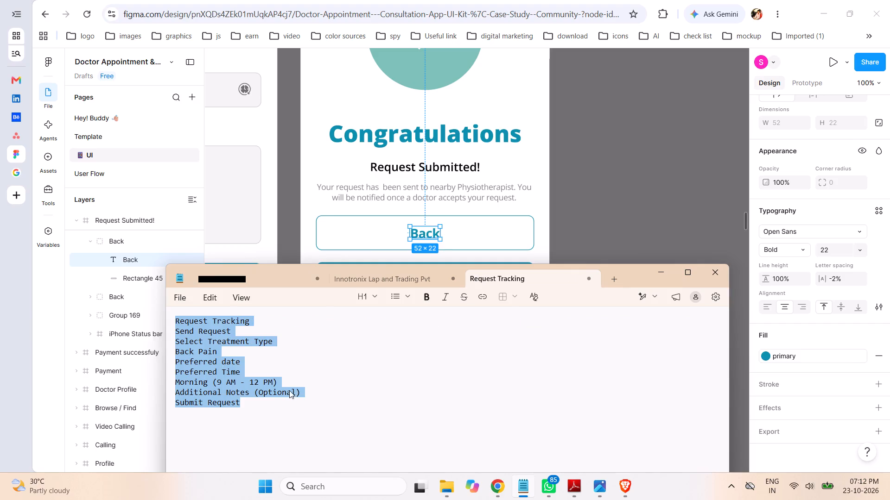
# Copy Request Tracking from the Notepad list, replace the upper Back button's label with it in Figma, and save.
pyautogui.click(252, 320)
pyautogui.moveTo(250, 321); pyautogui.dragTo(151, 324)
pyautogui.hotkey('ctrl', 'c')
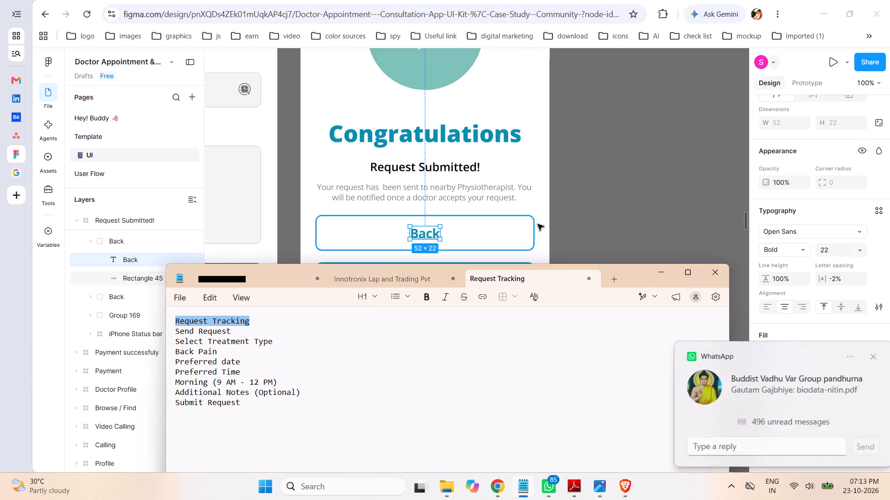
pyautogui.click(649, 195)
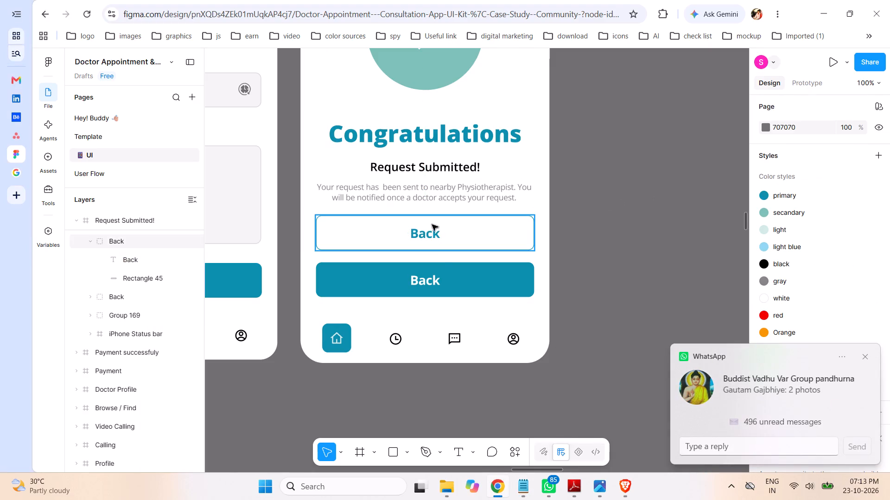
pyautogui.doubleClick(423, 236)
pyautogui.doubleClick(427, 233)
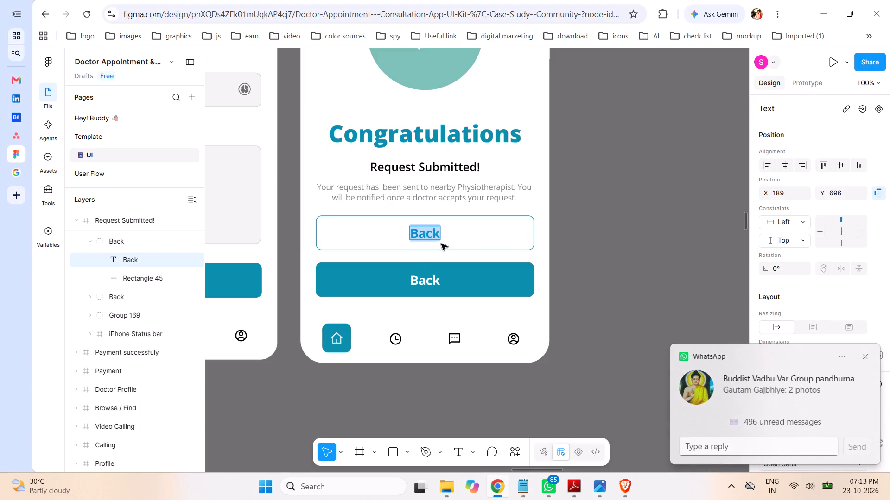
pyautogui.hotkey('ctrl', 'v')
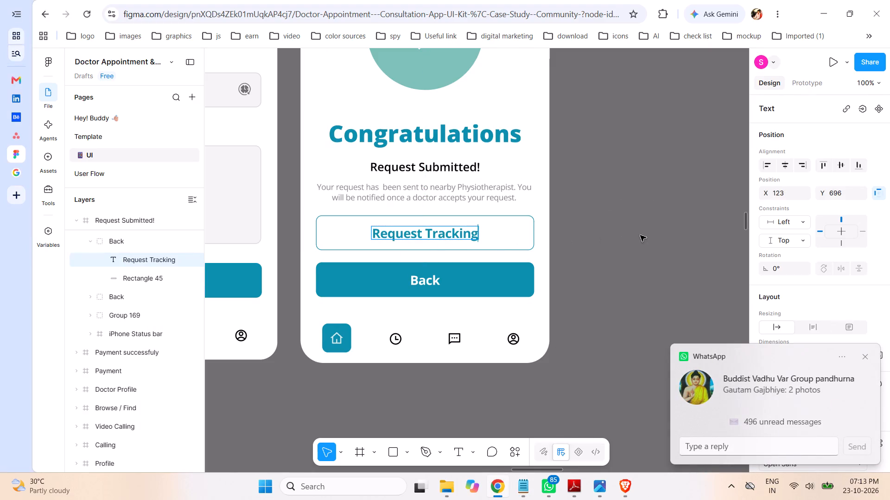
pyautogui.click(640, 235)
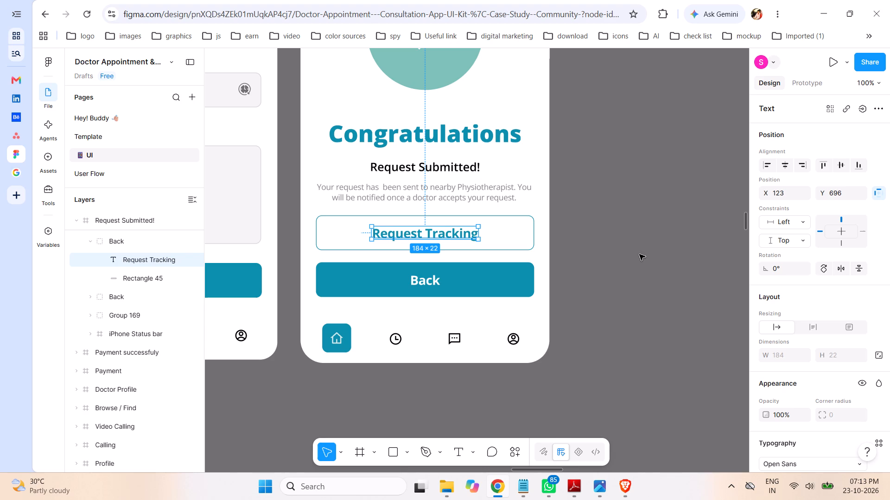
pyautogui.hotkey('ctrl', 's')
pyautogui.click(637, 244)
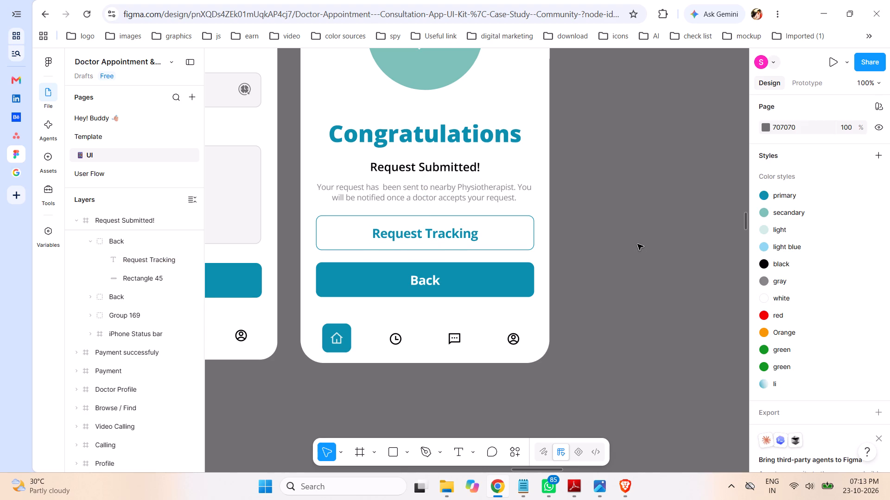
# Select the group holding the check mark and Congratulations heading on the Request Submitted! screen.
pyautogui.hotkey('ctrl', '-')
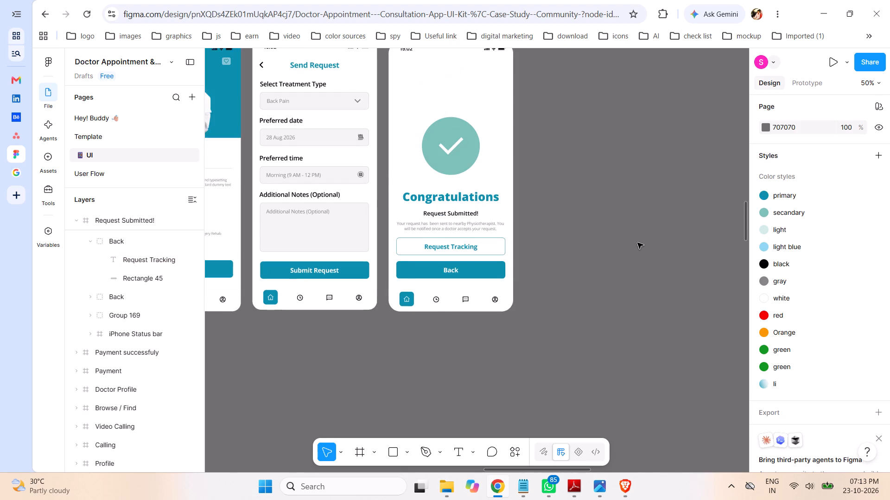
pyautogui.hotkey('ctrl', '-')
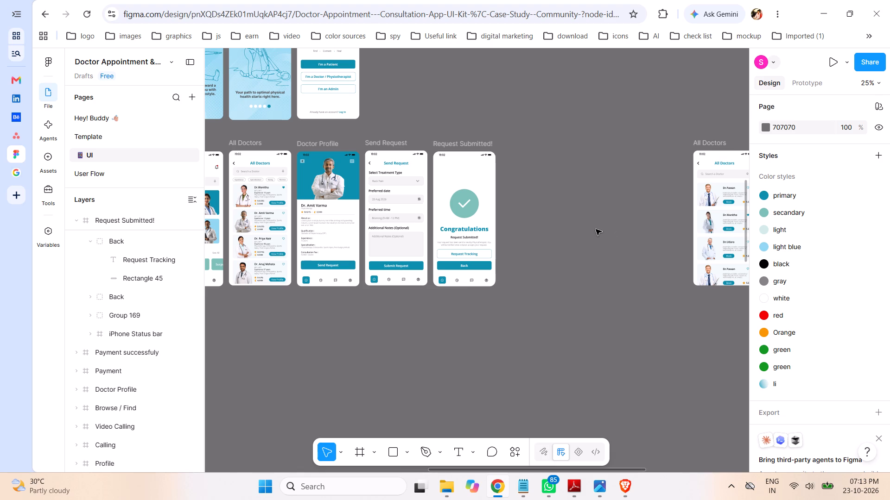
pyautogui.click(468, 210)
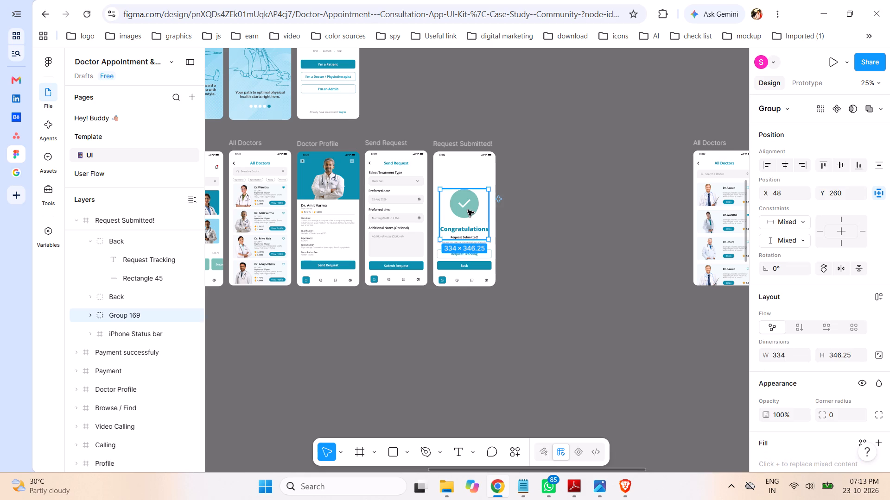
pyautogui.hotkey('ctrl', '=')
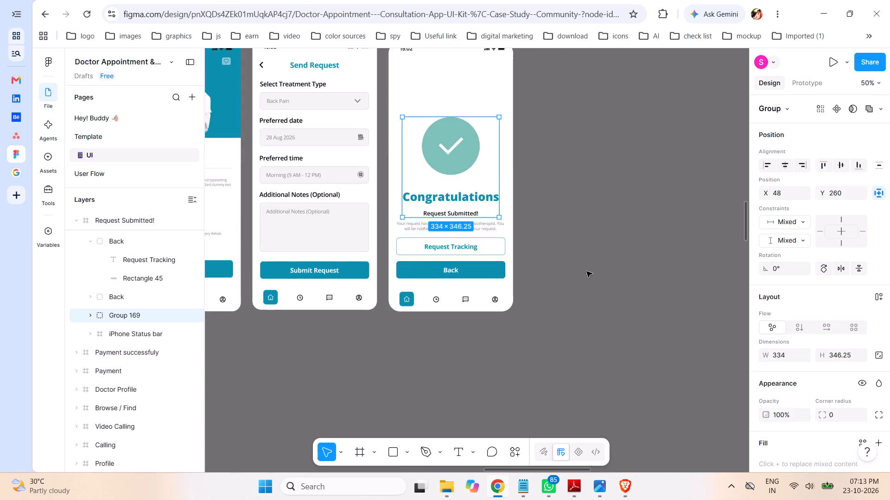
pyautogui.hotkey('ctrl', '=')
pyautogui.scroll(3, 662, 226)
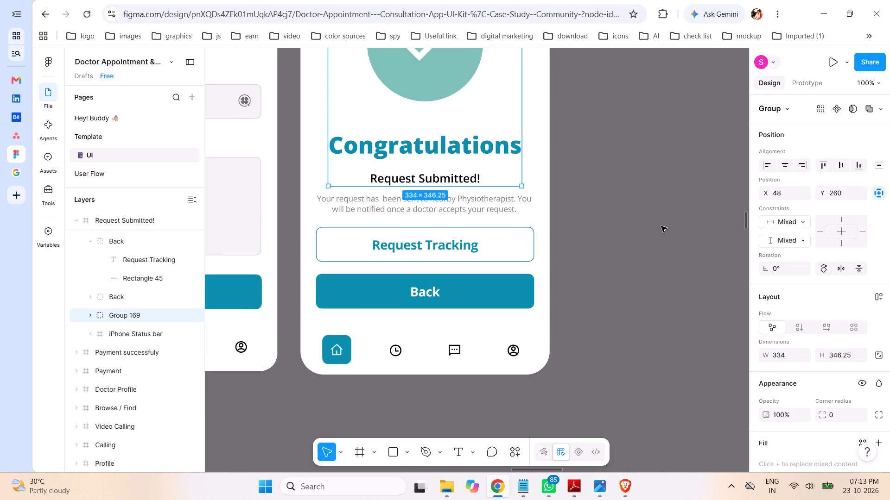
# Move the check-mark and Congratulations group together with the request description text up 130 px on the Request Submitted! screen, and save.
pyautogui.scroll(3, 661, 226)
pyautogui.scroll(-1, 661, 226)
pyautogui.scroll(7, 661, 226)
pyautogui.scroll(-2, 659, 224)
pyautogui.scroll(9, 659, 224)
pyautogui.scroll(-1, 657, 225)
pyautogui.scroll(1, 657, 225)
pyautogui.scroll(-8, 657, 225)
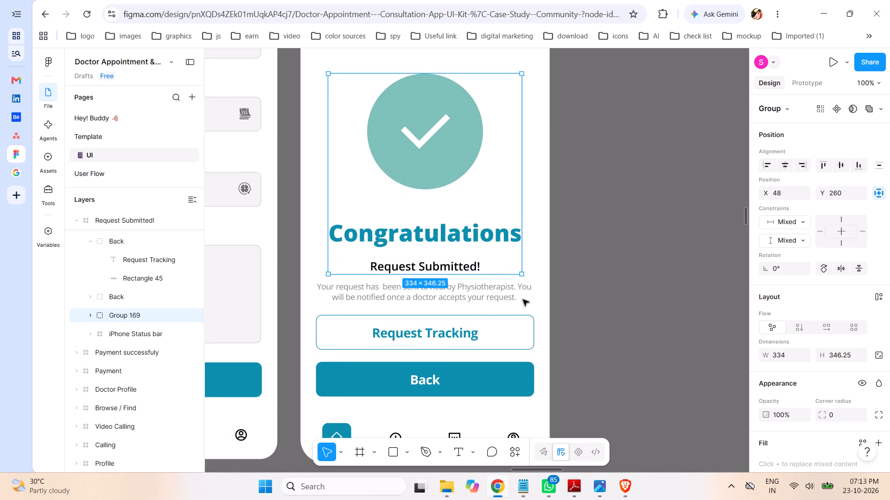
pyautogui.keyDown('shift'); pyautogui.doubleClick(490, 299); pyautogui.keyUp('shift')
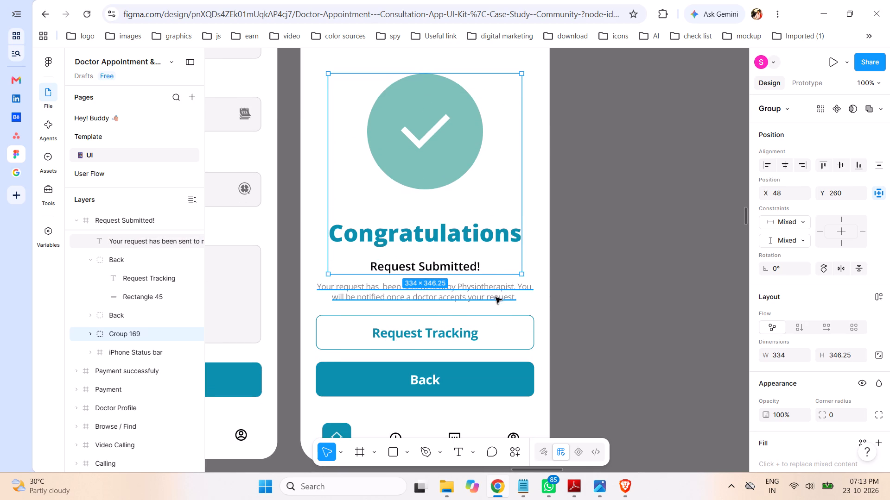
pyautogui.keyDown('shift'); pyautogui.click(492, 298); pyautogui.keyUp('shift')
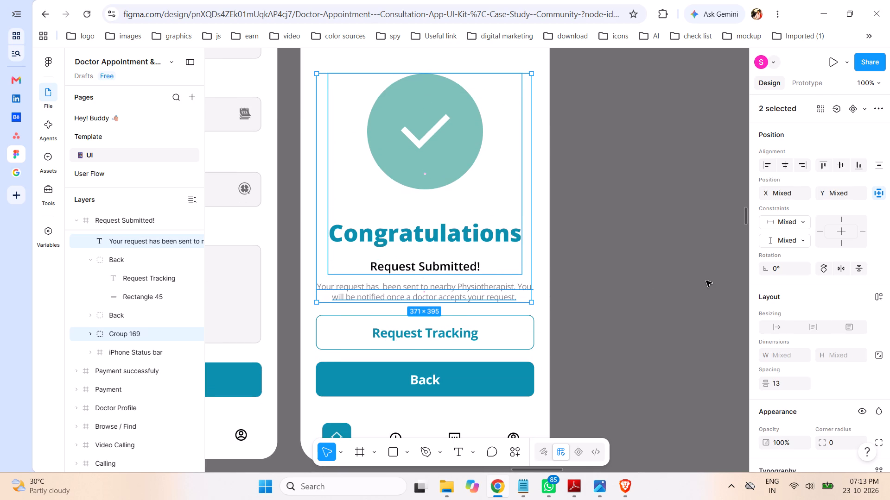
pyautogui.hotkey('shift', 'Up')
pyautogui.hotkey('shift', 'Up')
pyautogui.hotkey('shift', 'Up')
pyautogui.hotkey('shift', 'Up')
pyautogui.hotkey('shift', 'Up')
pyautogui.hotkey('shift', 'Up')
pyautogui.hotkey('shift', 'Up')
pyautogui.hotkey('shift', 'Up')
pyautogui.hotkey('shift', 'Up')
pyautogui.hotkey('shift', 'Up')
pyautogui.hotkey('shift', 'Up')
pyautogui.hotkey('shift', 'Up')
pyautogui.hotkey('shift', 'Up')
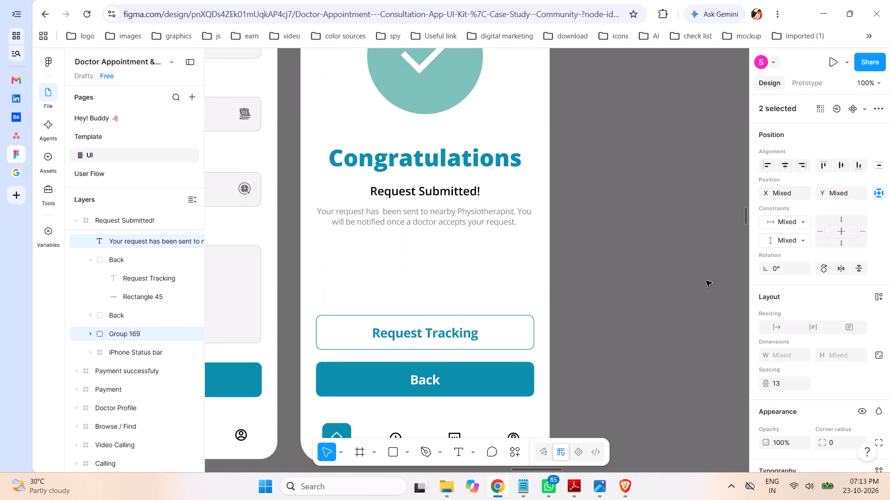
pyautogui.hotkey('ctrl', '-')
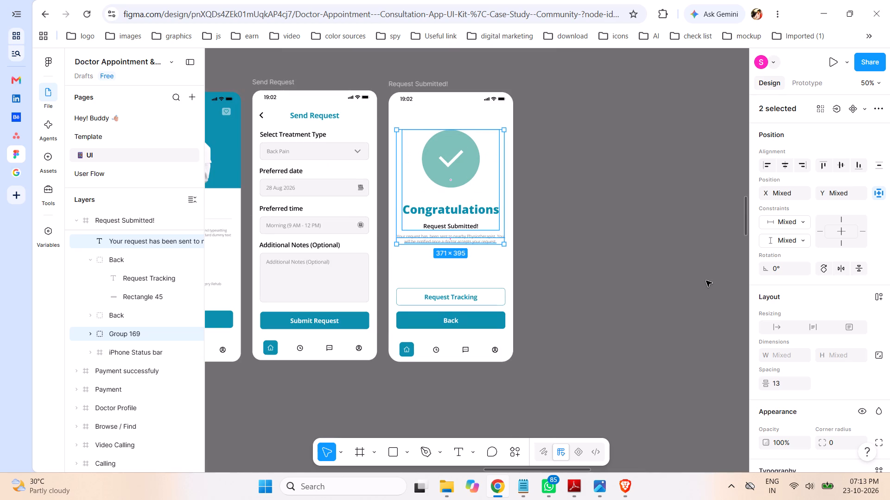
pyautogui.click(639, 242)
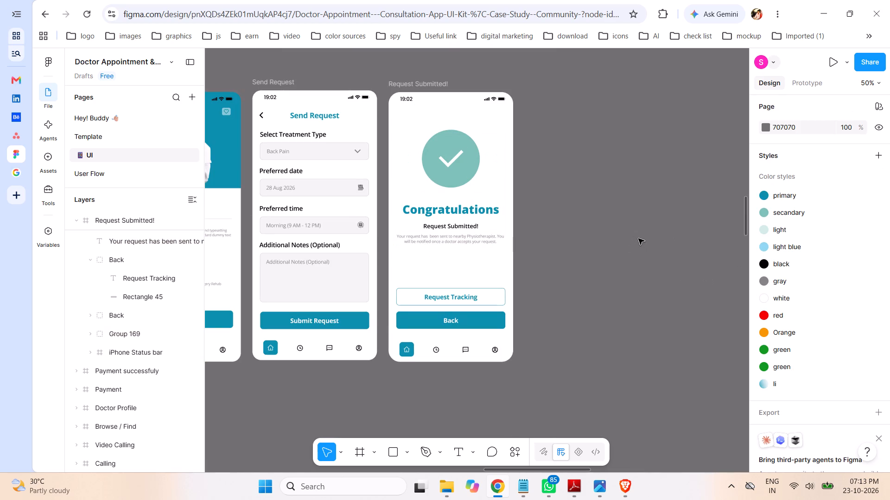
pyautogui.hotkey('ctrl', 's')
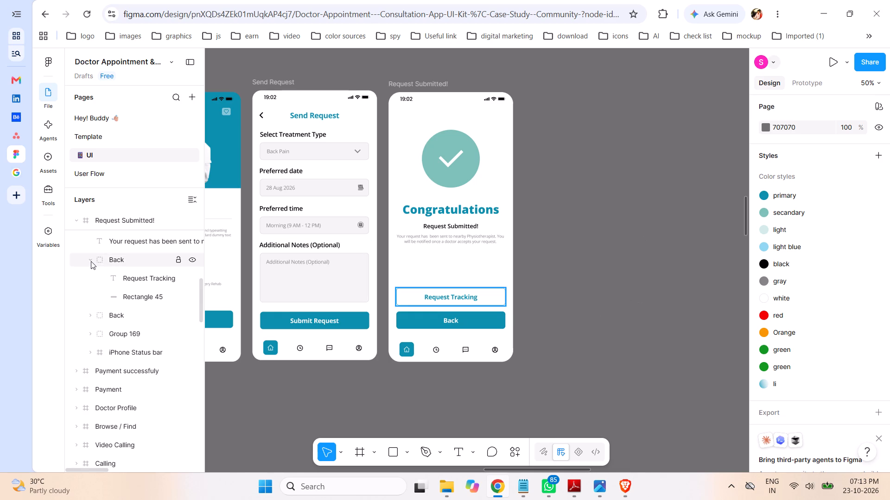
# Rename the upper button's layer group as Request Tracking and collapse it in the layer list.
pyautogui.doubleClick(114, 262)
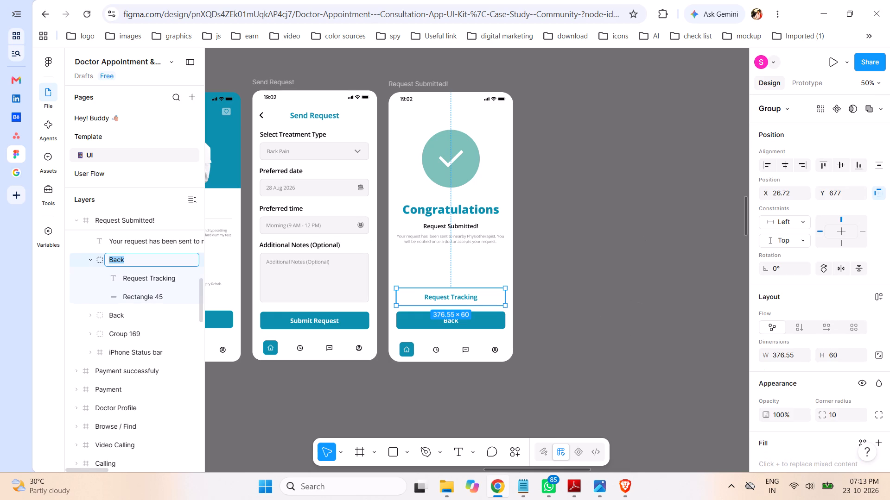
pyautogui.hotkey('ctrl', 'v')
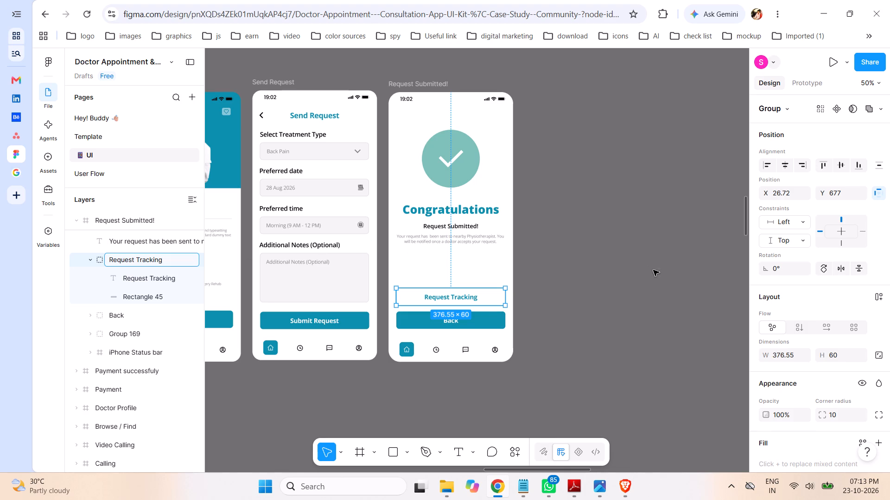
pyautogui.click(656, 273)
pyautogui.click(91, 260)
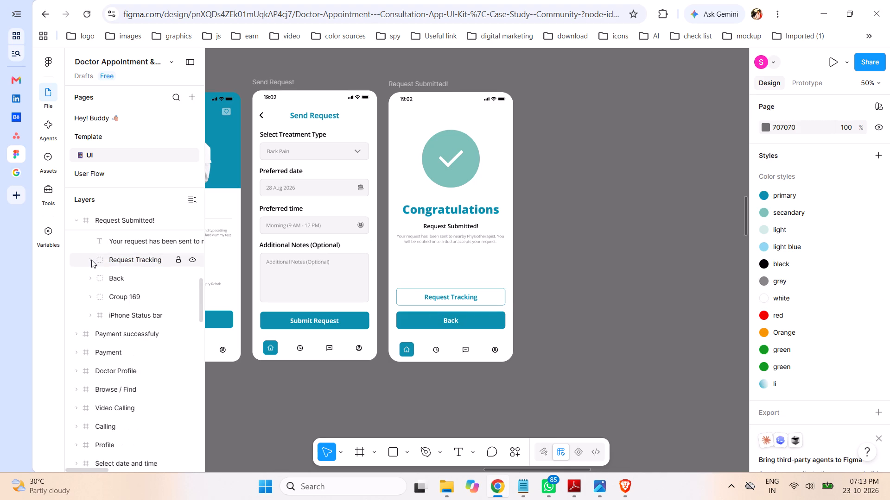
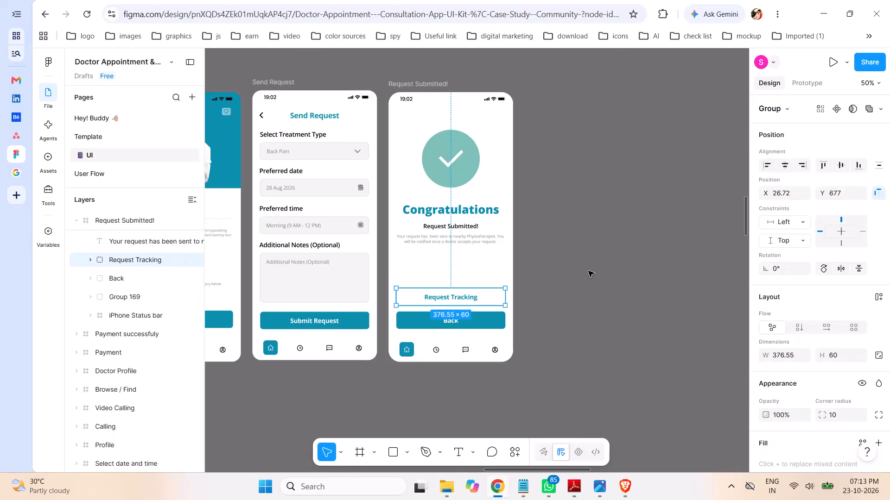
# Deselect the Request Tracking button group and save the design file.
pyautogui.click(617, 274)
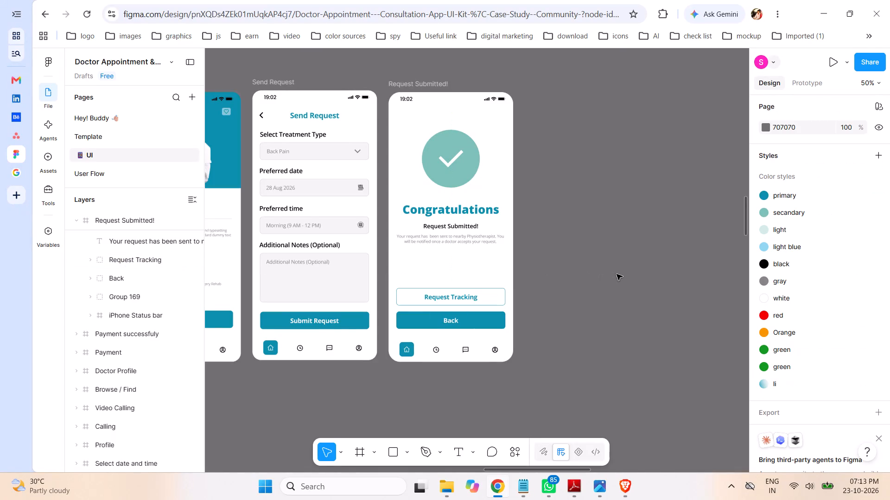
pyautogui.hotkey('ctrl', 's')
# Switch to the image viewer showing the PhysioCare App UX Flow Storyboard to consult the screen after Request Submitted!.
pyautogui.hotkey('ctrl', '-')
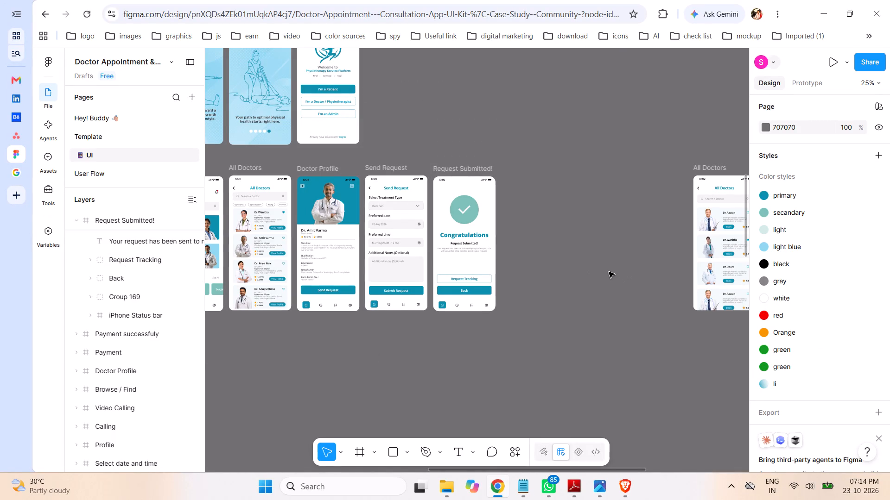
pyautogui.click(597, 488)
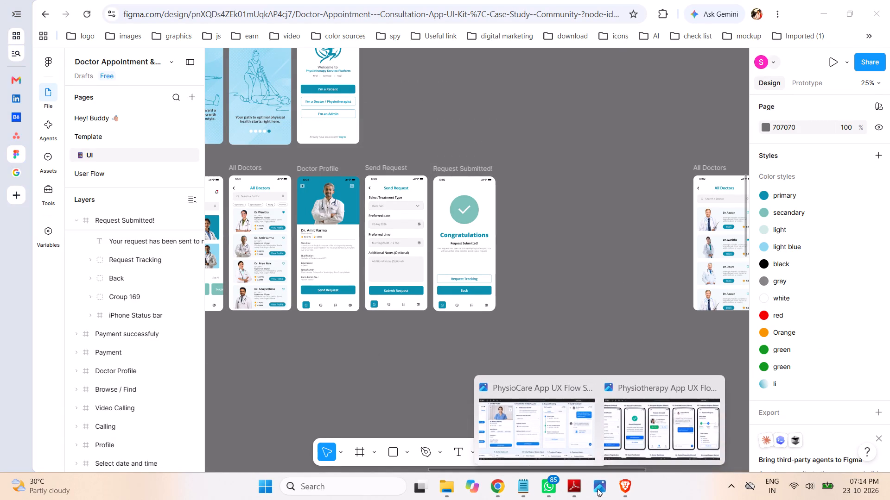
pyautogui.click(558, 434)
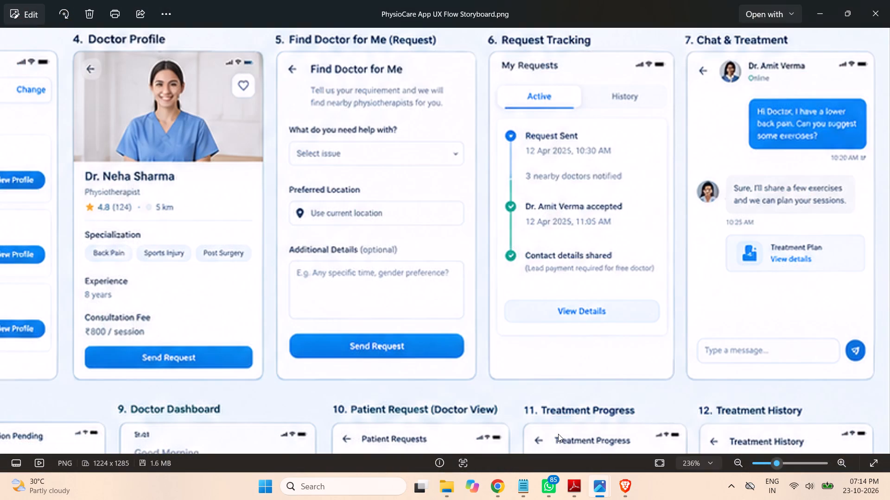